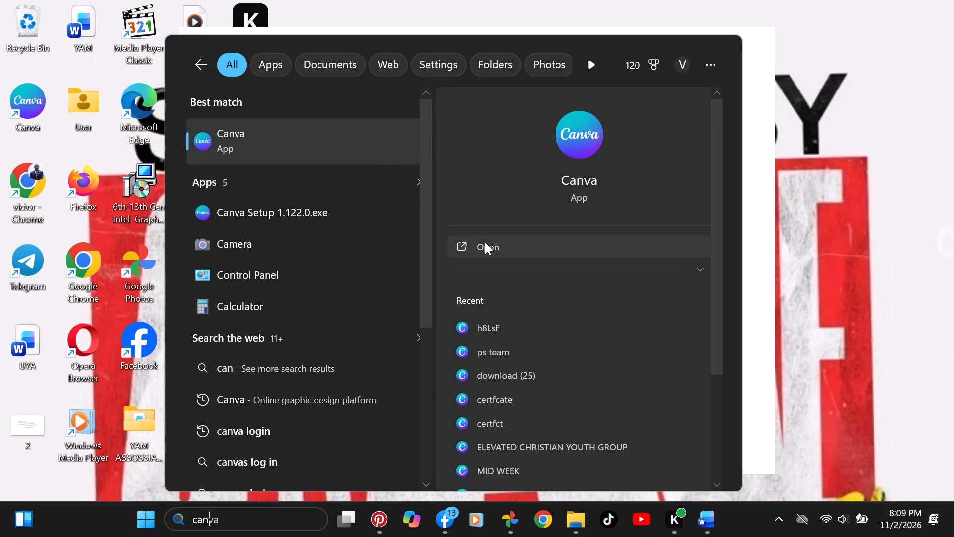
# Open Canva and dismiss the pop-up covering its home page.
pyautogui.click(485, 242)
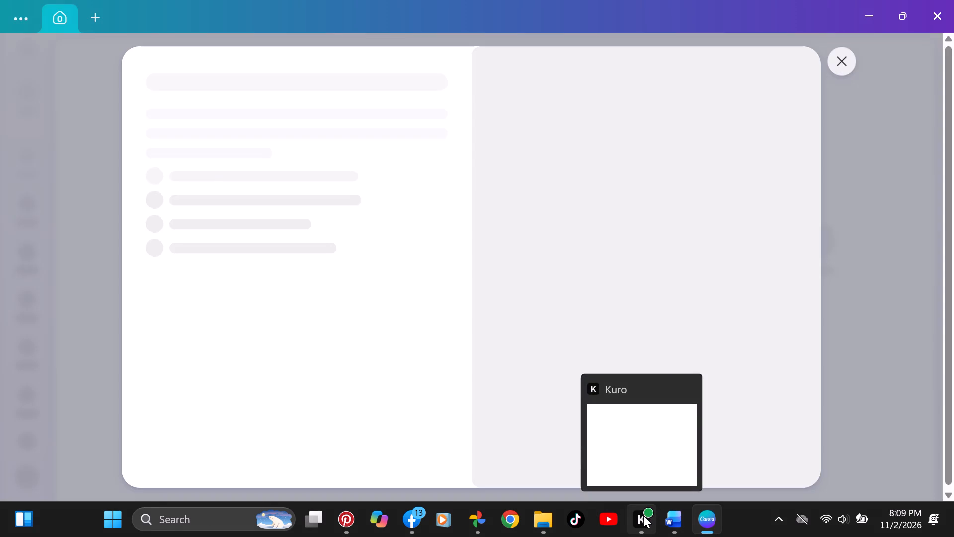
pyautogui.click(850, 62)
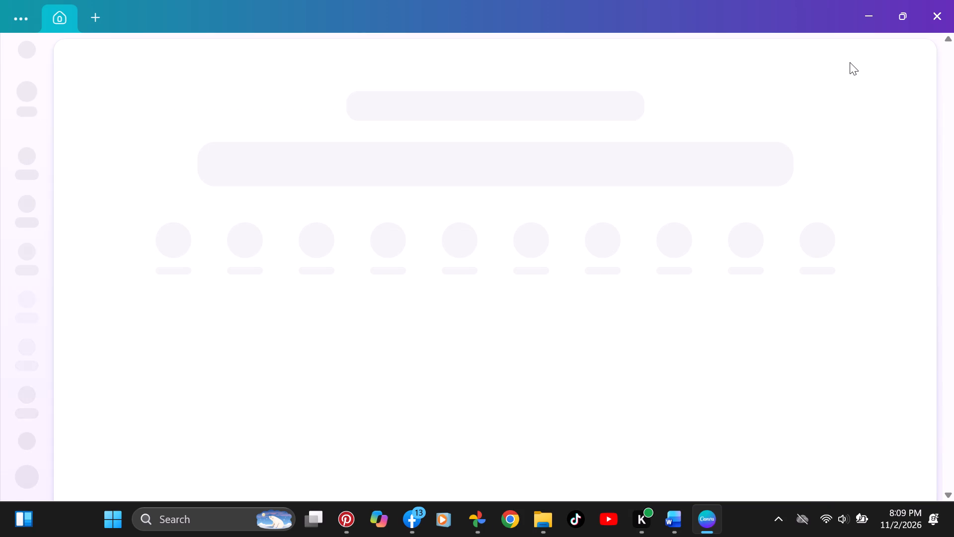
# Switch to Pinterest and browse the home feed for design ideas.
pyautogui.click(346, 524)
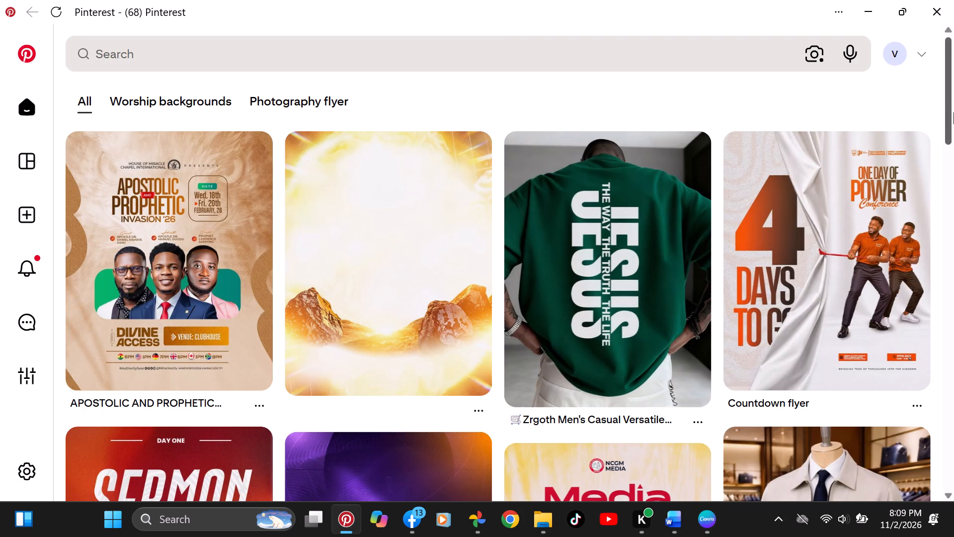
pyautogui.moveTo(952, 104); pyautogui.dragTo(948, 178)
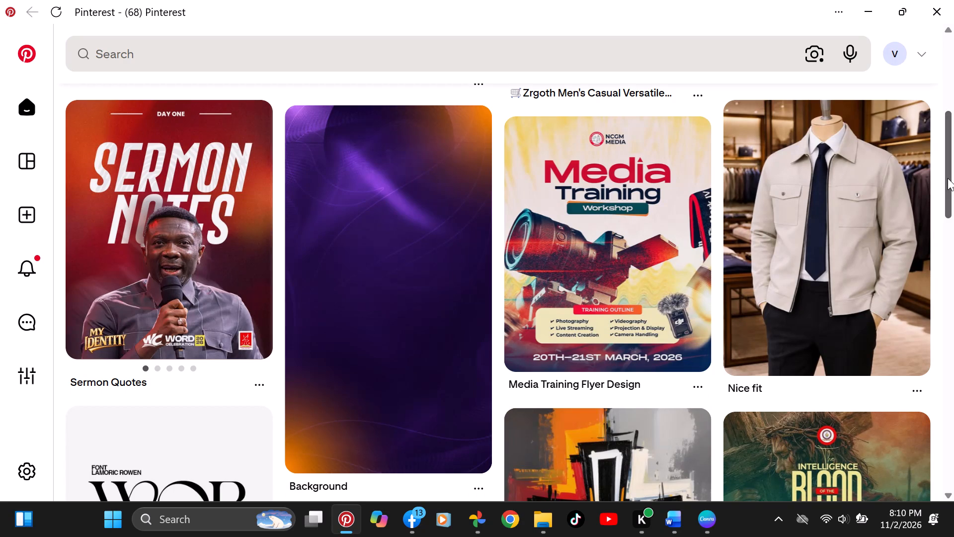
pyautogui.moveTo(948, 178); pyautogui.dragTo(948, 191)
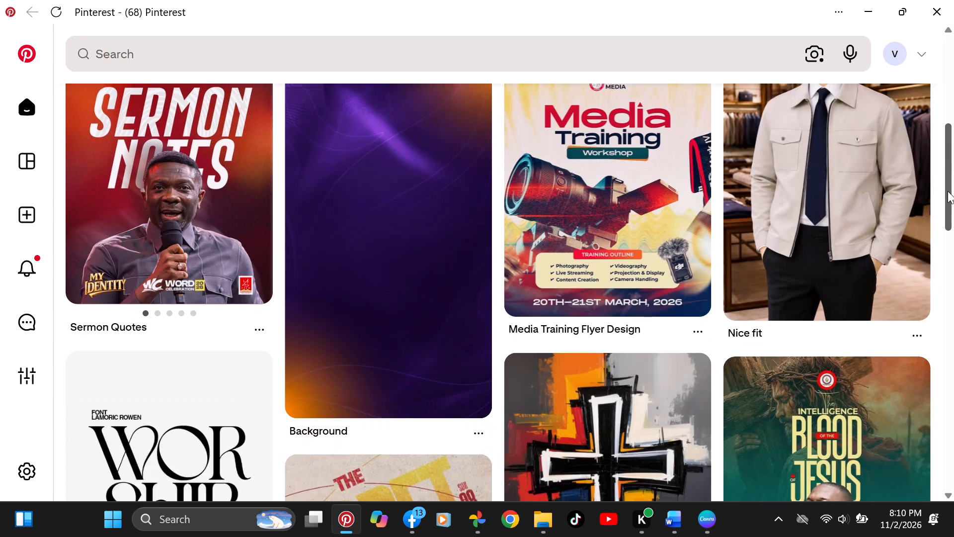
pyautogui.moveTo(948, 191); pyautogui.dragTo(937, 310)
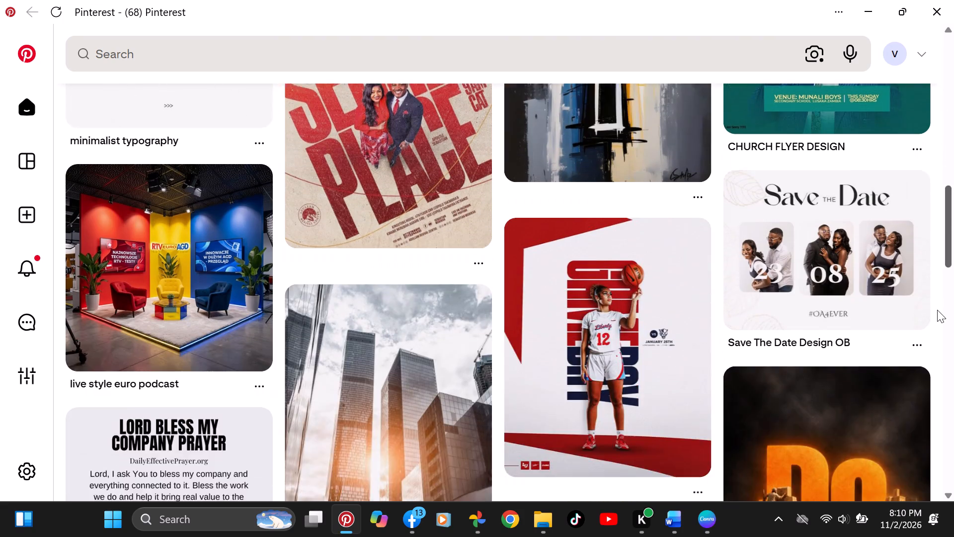
pyautogui.moveTo(937, 310); pyautogui.dragTo(952, 327)
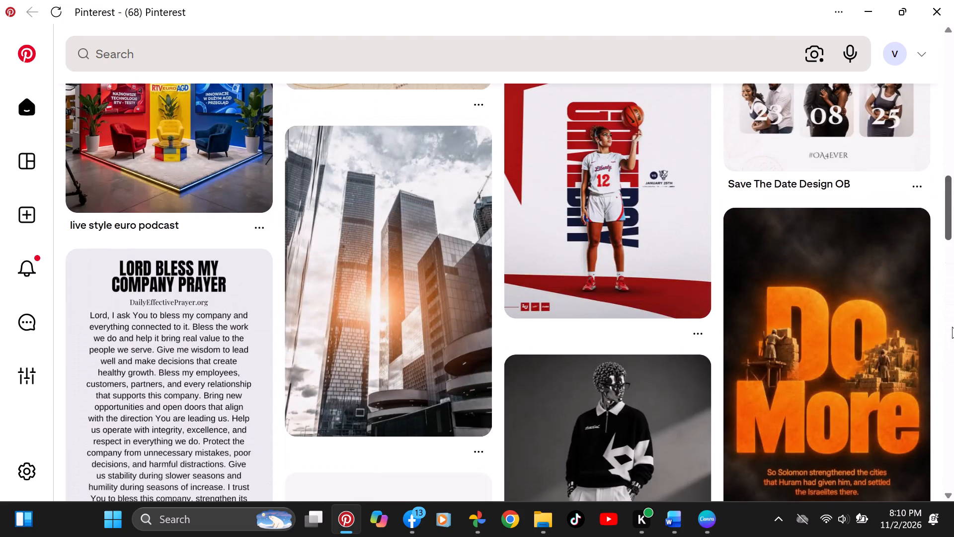
pyautogui.moveTo(952, 327); pyautogui.dragTo(953, 178)
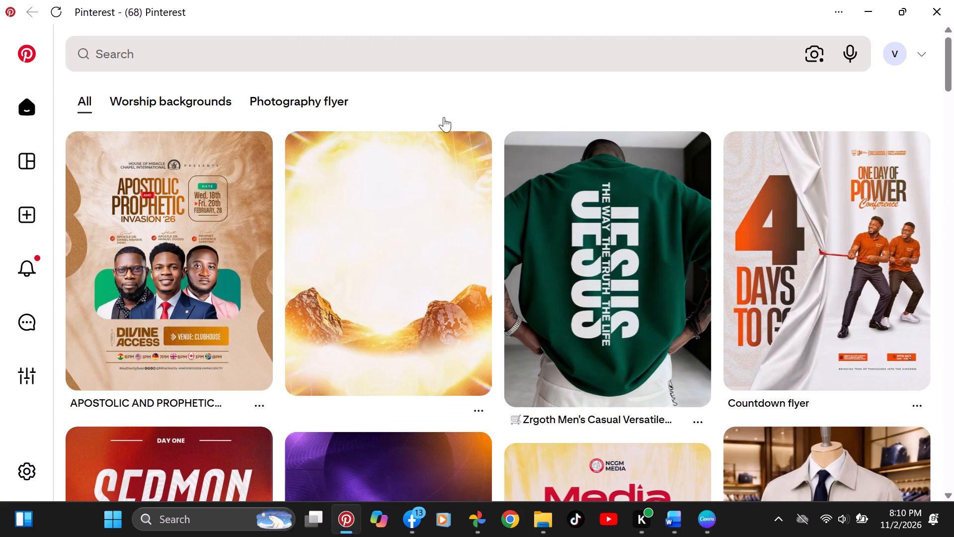
# Search Pinterest for "google meeting church flyer".
pyautogui.click(416, 55)
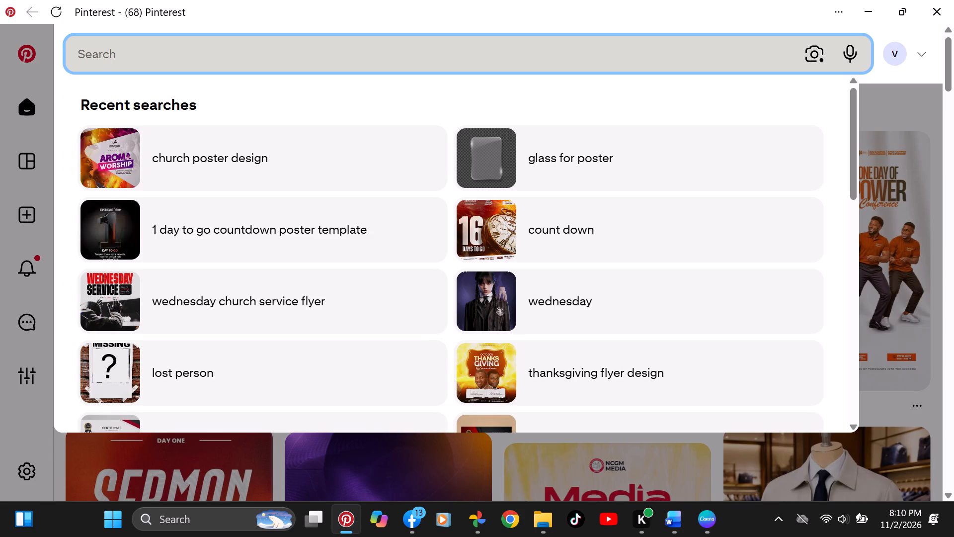
pyautogui.press('p')
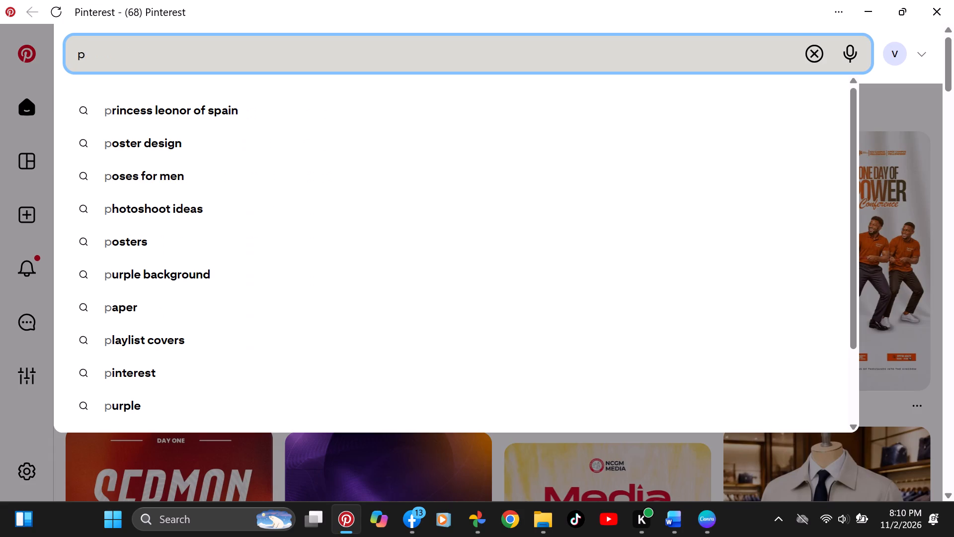
pyautogui.press('BackSpace')
pyautogui.press('BackSpace')
pyautogui.press('BackSpace')
pyautogui.write('goo')
pyautogui.write('le')
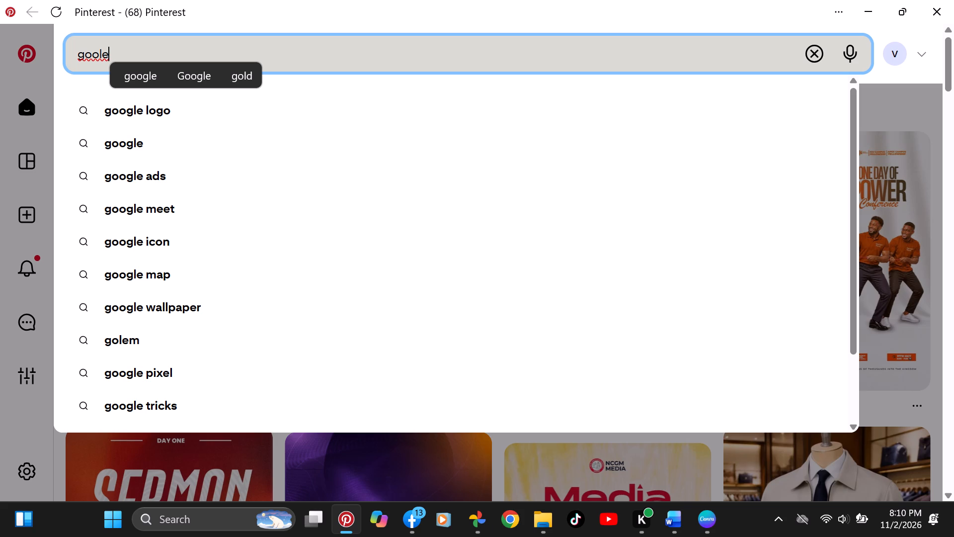
pyautogui.press('BackSpace')
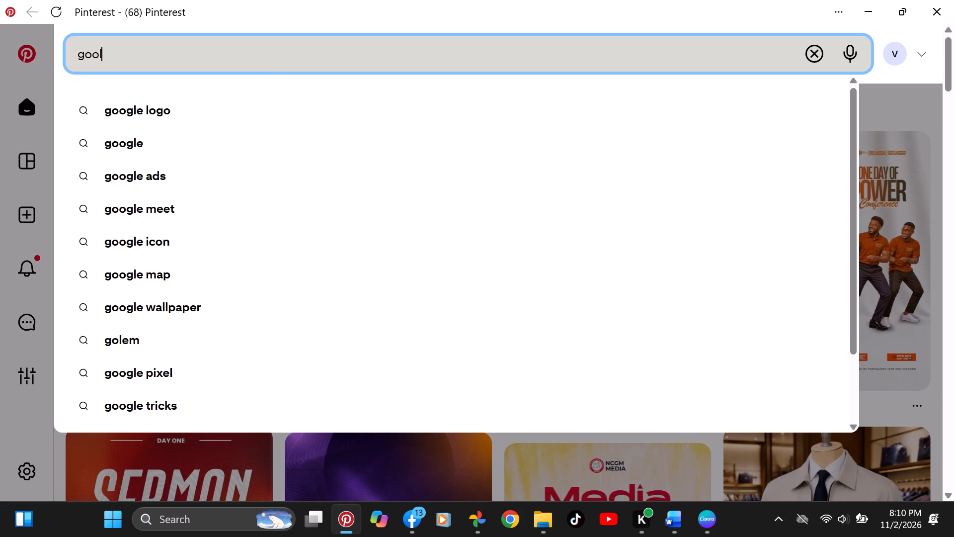
pyautogui.press('BackSpace')
pyautogui.press('BackSpace')
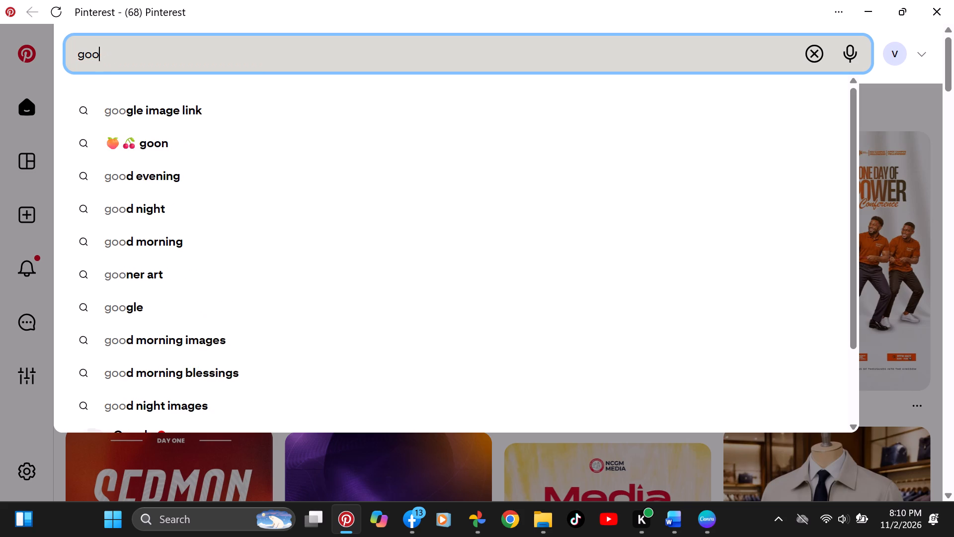
pyautogui.write('ogle')
pyautogui.press('space')
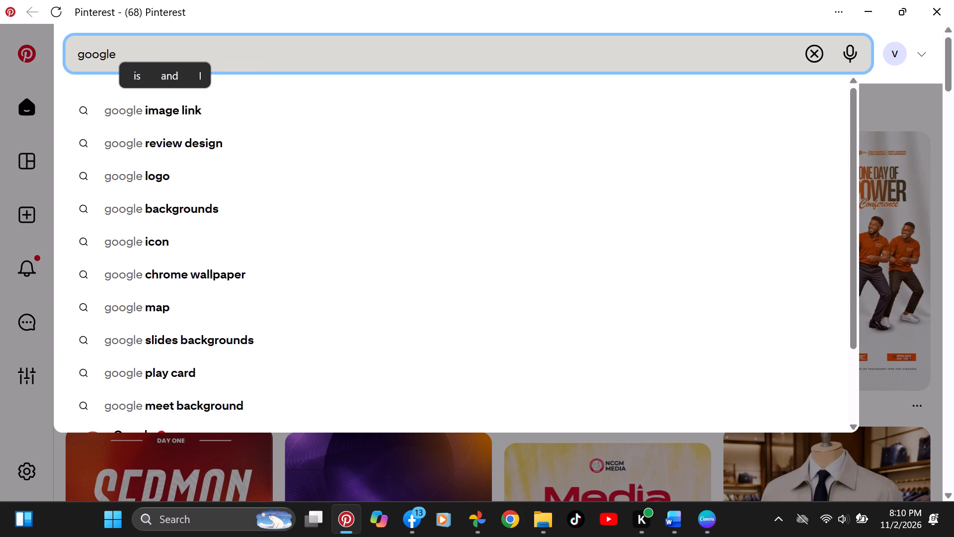
pyautogui.write('mee')
pyautogui.write('ting')
pyautogui.press('space')
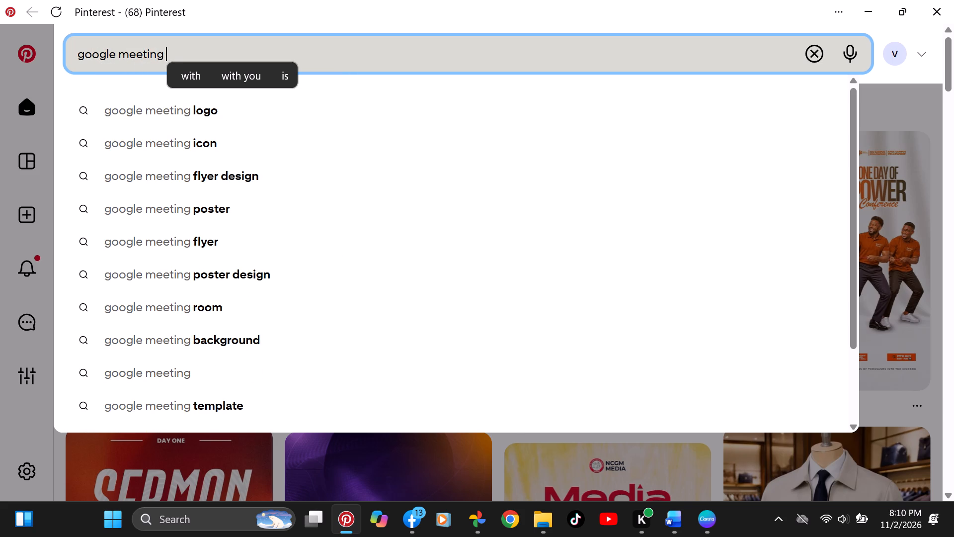
pyautogui.write('ch')
pyautogui.write('urch fl')
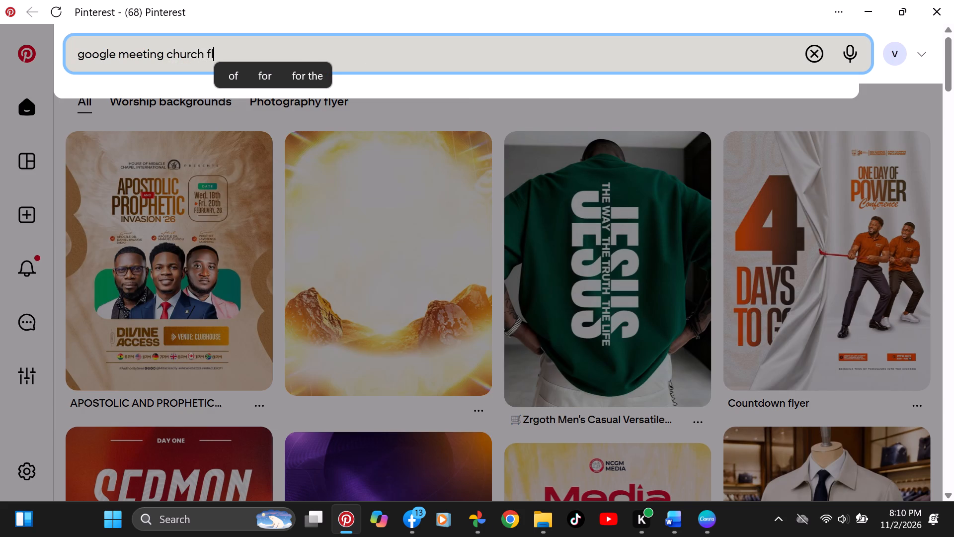
pyautogui.write('yer')
pyautogui.press('Return')
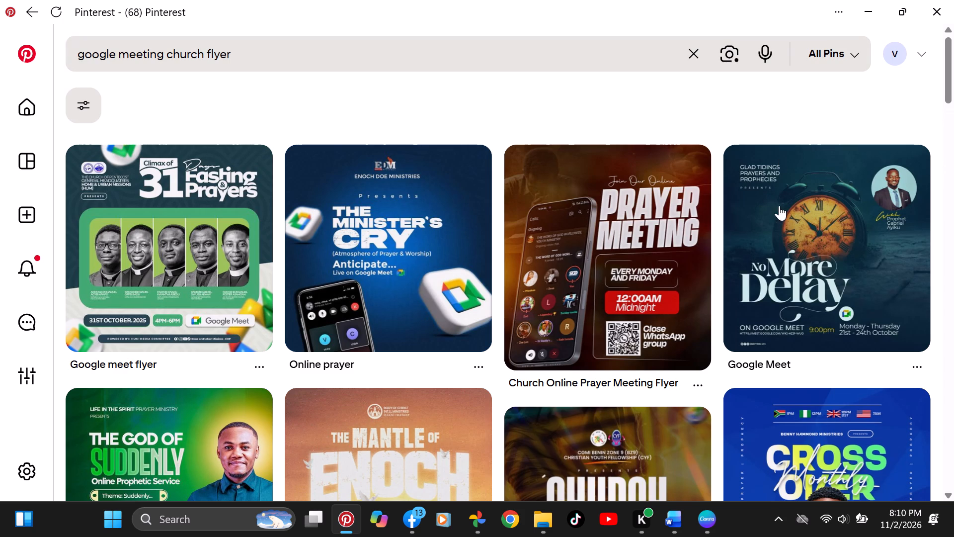
# Examine the "The Minister's Cry" Online prayer pin and its related flyers, and return to the search results.
pyautogui.click(950, 59)
pyautogui.doubleClick(403, 235)
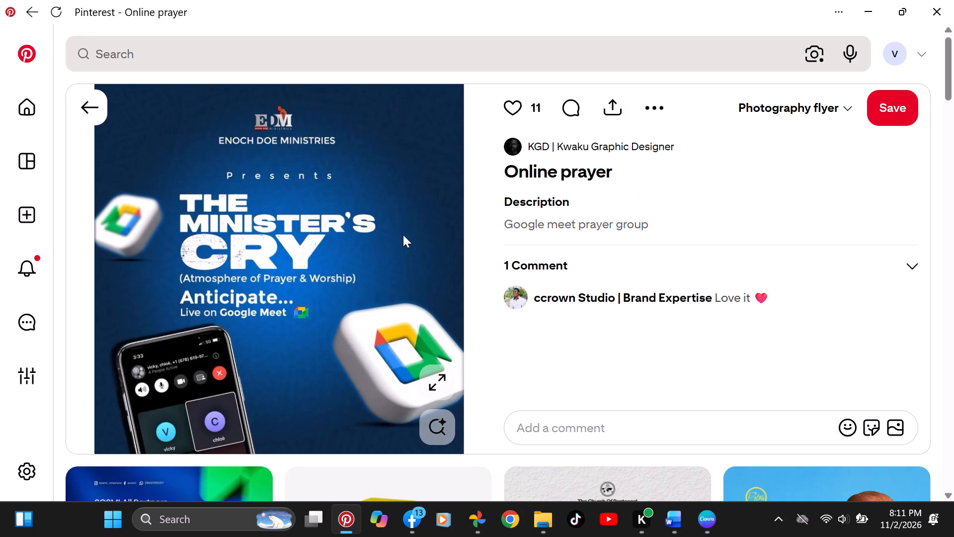
pyautogui.moveTo(953, 81); pyautogui.dragTo(952, 145)
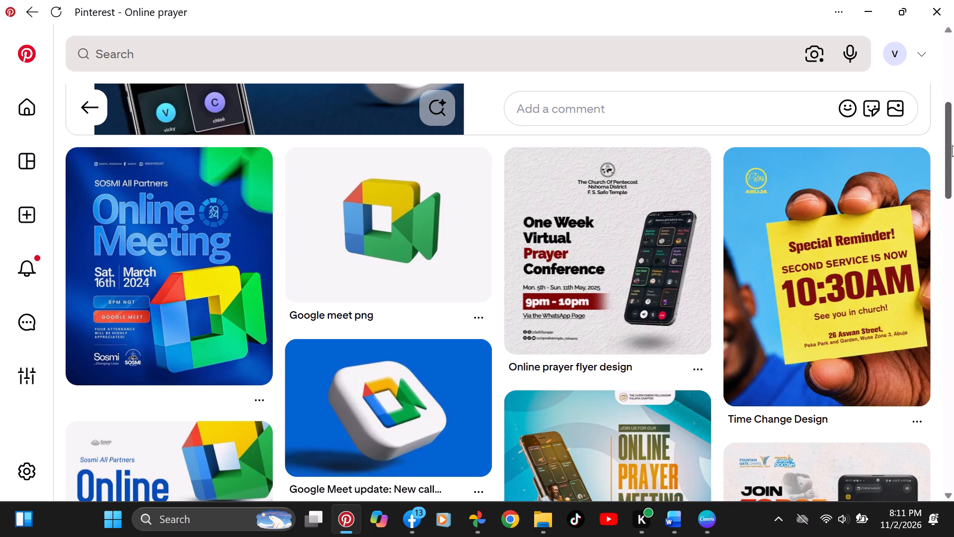
pyautogui.moveTo(952, 145); pyautogui.dragTo(940, 214)
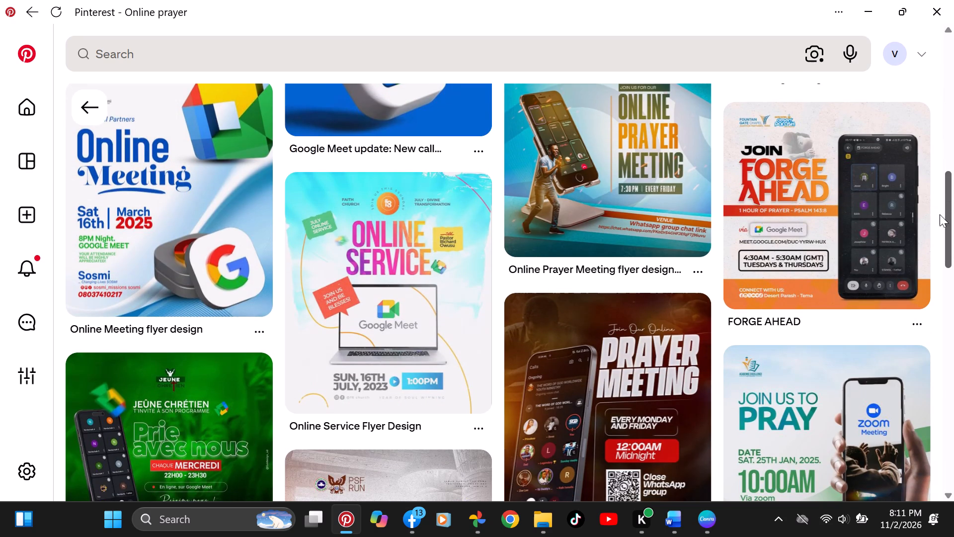
pyautogui.moveTo(940, 214); pyautogui.dragTo(933, 233)
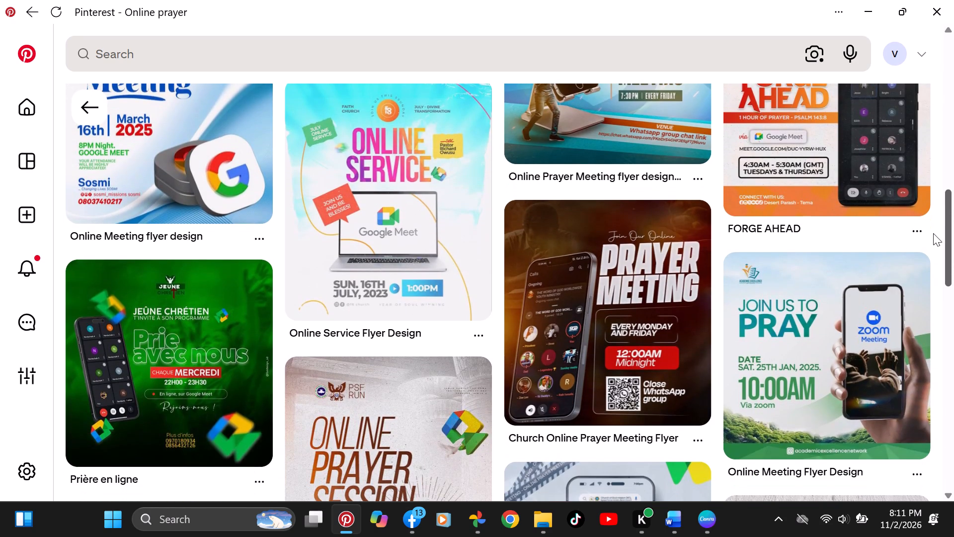
pyautogui.moveTo(933, 233); pyautogui.dragTo(953, 6)
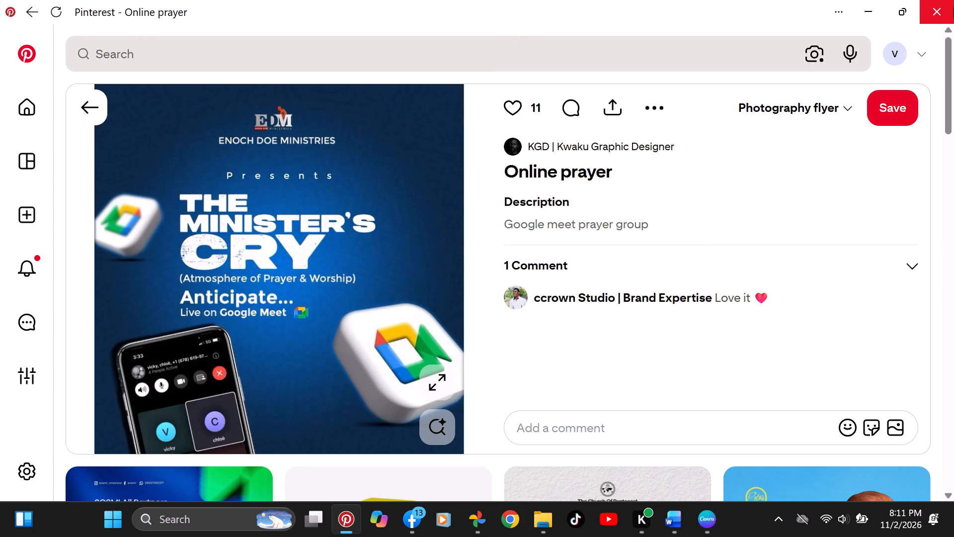
pyautogui.click(102, 118)
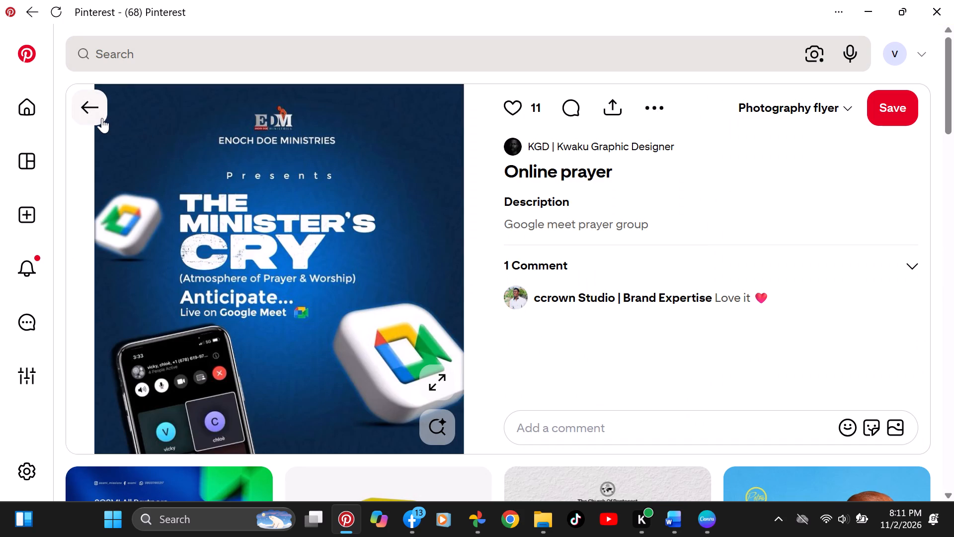
# From the pins related to Church Online Prayer Meeting Flyer, download the Overcomers fellowship Online Prayer Meeting flyer image.
pyautogui.click(616, 268)
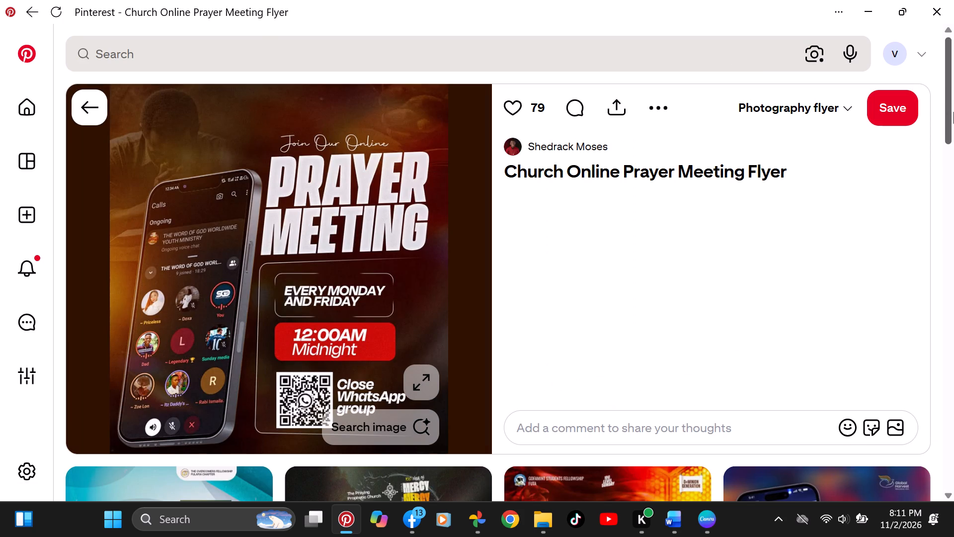
pyautogui.moveTo(952, 101); pyautogui.dragTo(953, 148)
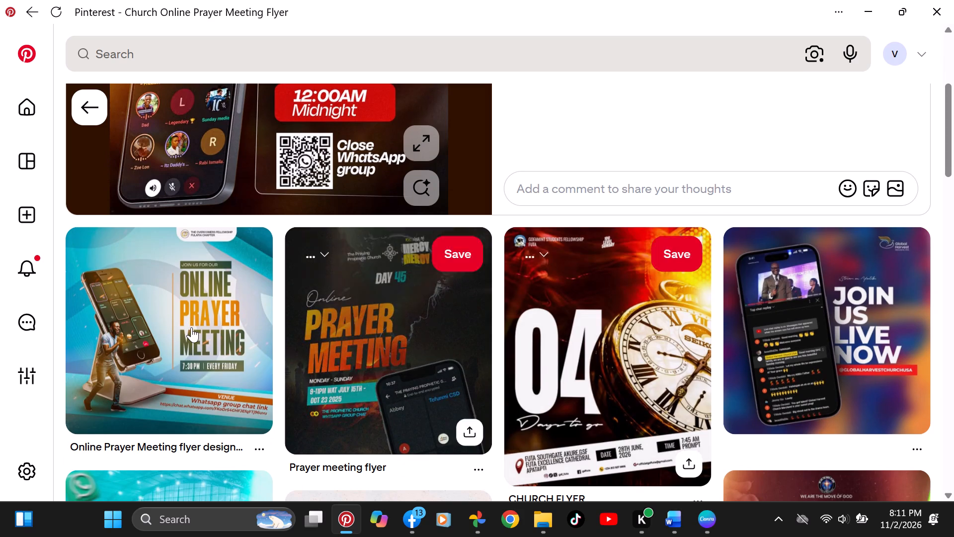
pyautogui.click(191, 327)
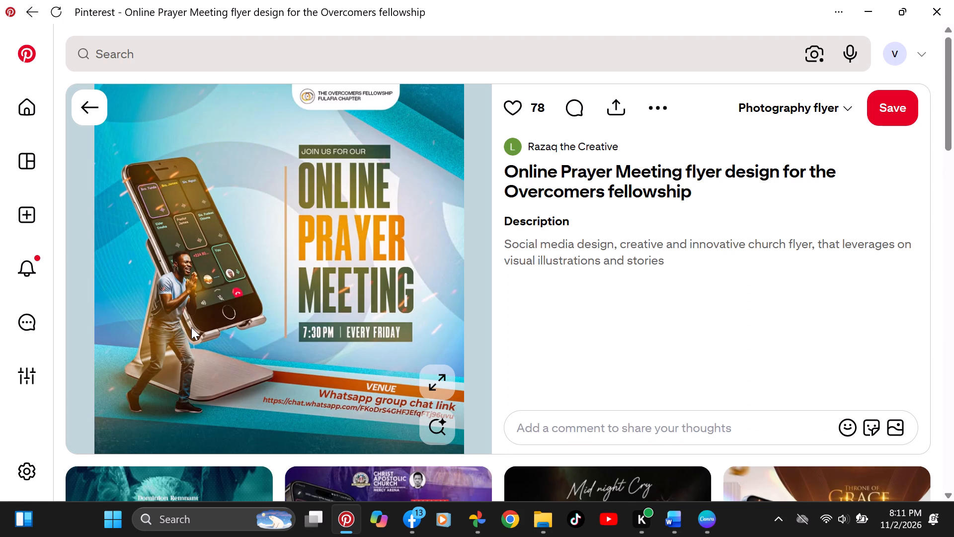
pyautogui.click(666, 100)
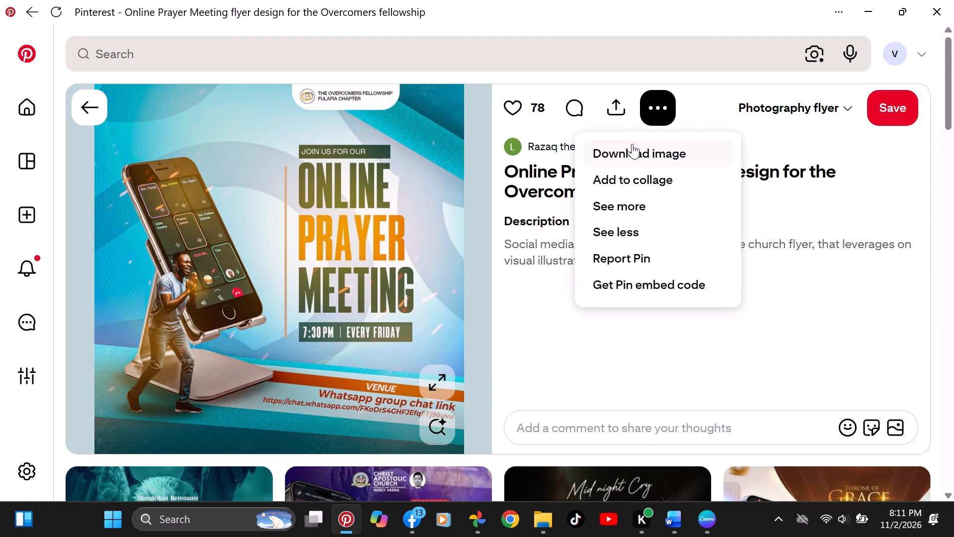
pyautogui.click(632, 144)
# Download the green Dominion Remnant Chapel "Online Prayer Meeting" flyer image from the related pins.
pyautogui.moveTo(952, 79); pyautogui.dragTo(950, 134)
pyautogui.click(191, 278)
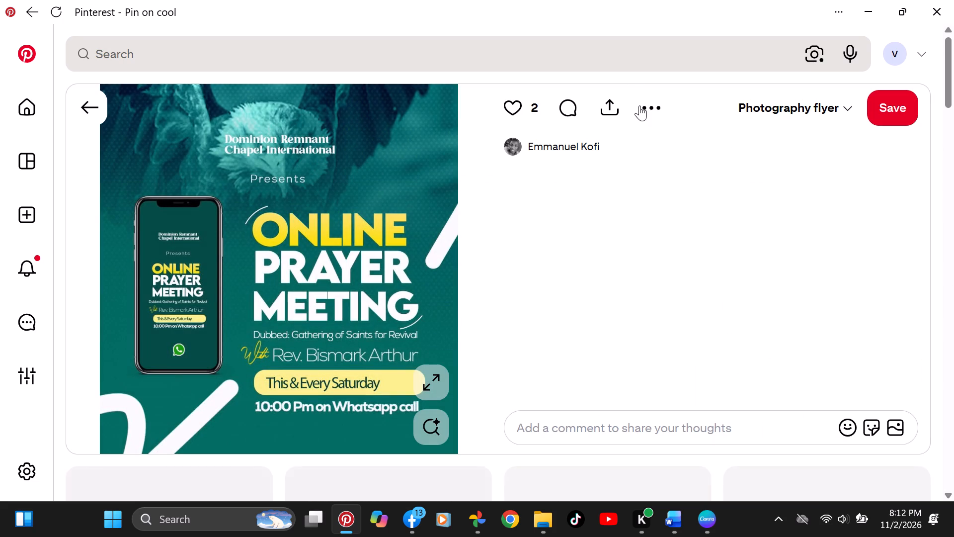
pyautogui.click(639, 105)
pyautogui.click(623, 151)
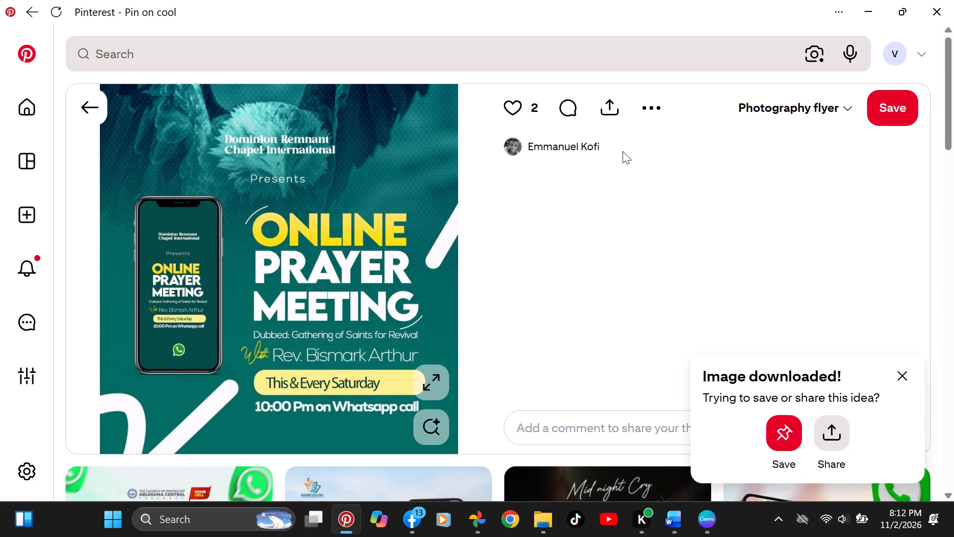
# Switch to Canva, upload the downloaded green Online Prayer Meeting flyer to Magic Layers, and open the layered design in the editor.
pyautogui.click(860, 12)
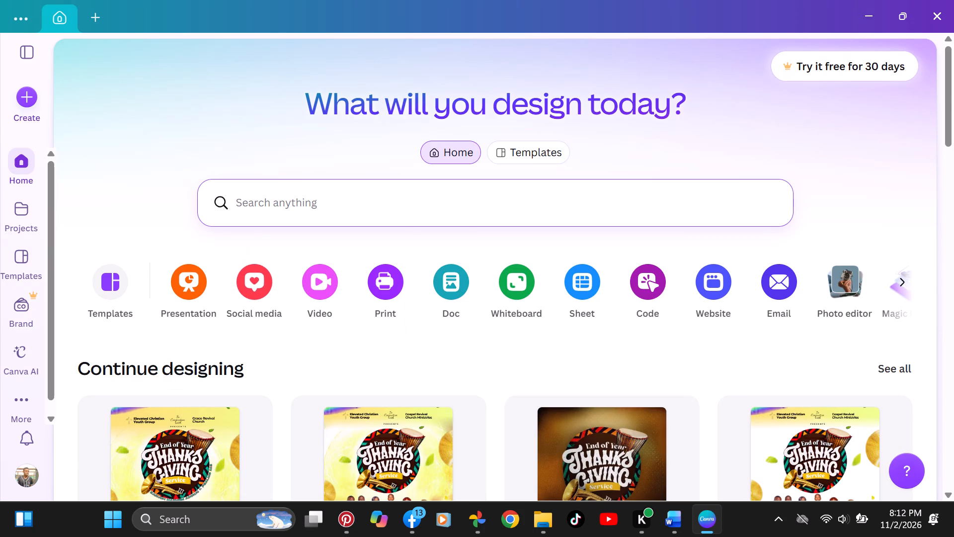
pyautogui.click(896, 284)
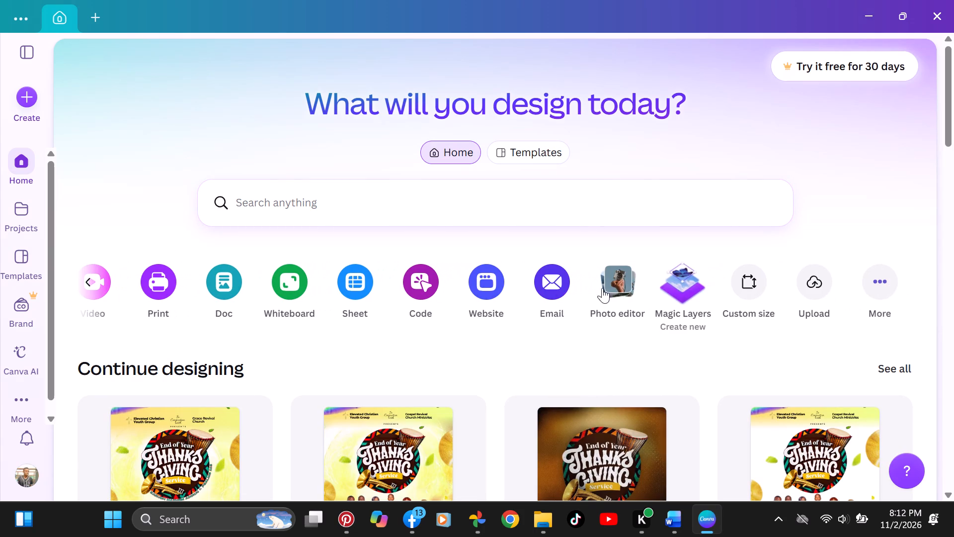
pyautogui.click(691, 283)
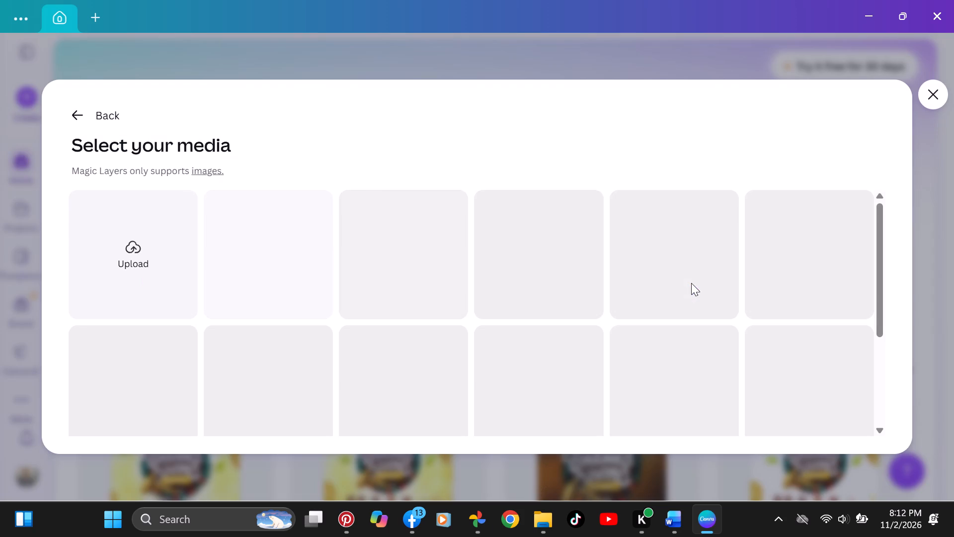
pyautogui.click(122, 268)
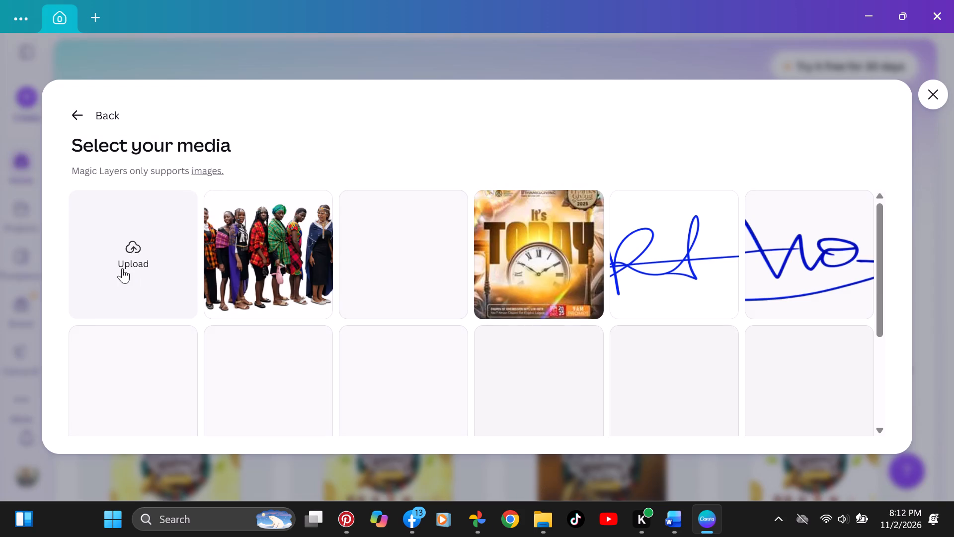
pyautogui.click(122, 268)
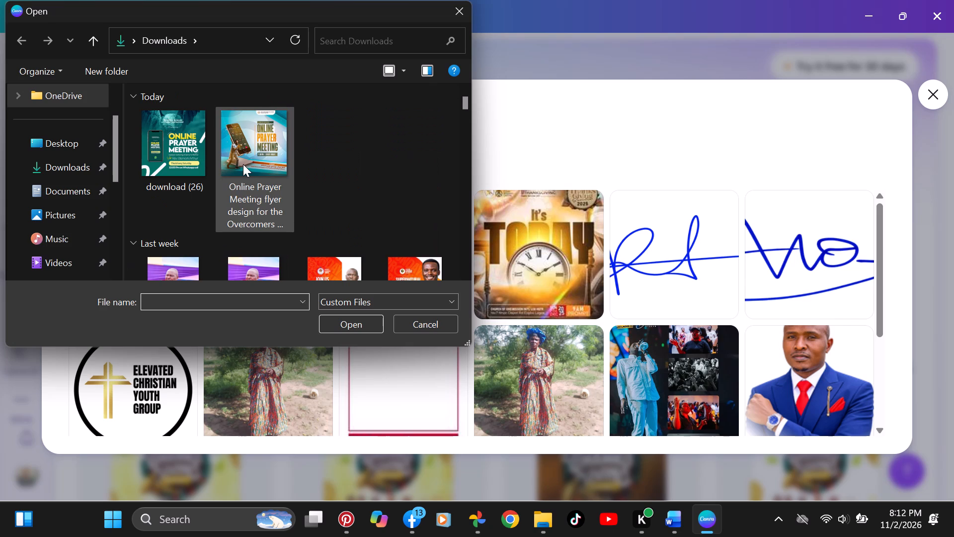
pyautogui.doubleClick(188, 152)
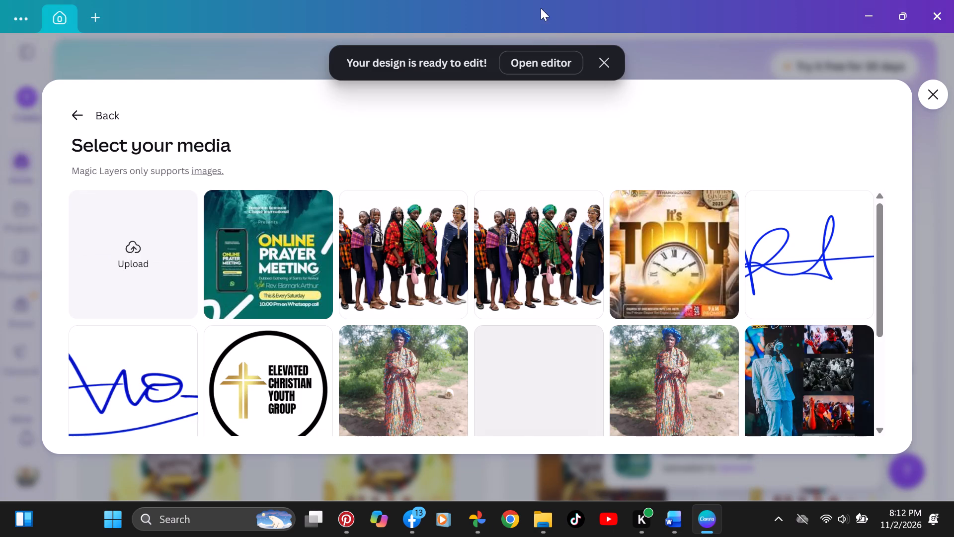
pyautogui.click(530, 62)
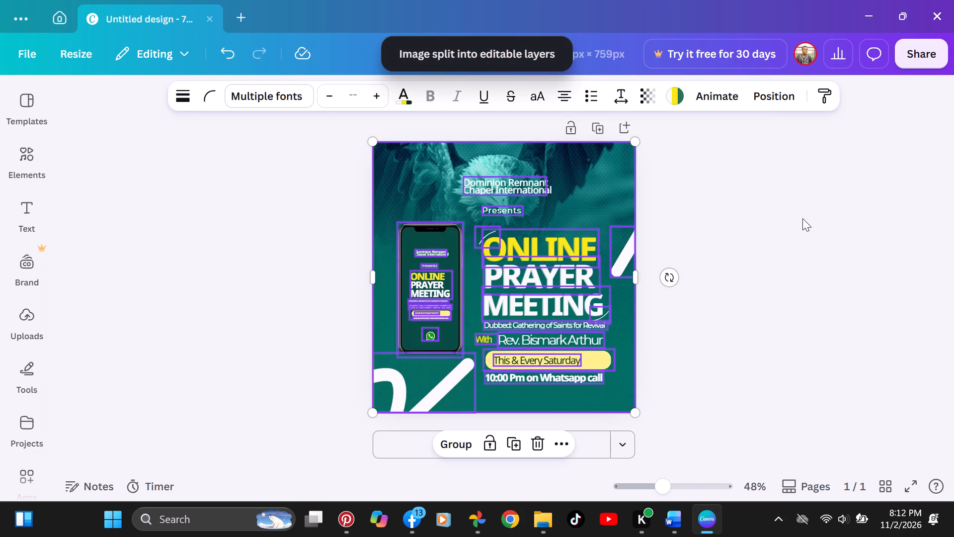
pyautogui.click(772, 224)
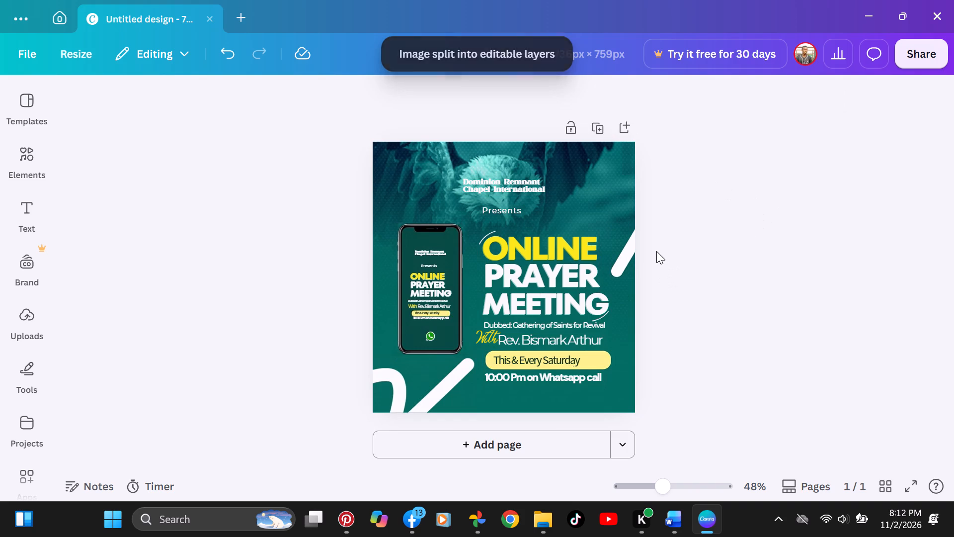
# Replace the "Dominion Remnant Chapel International" heading at the top of the flyer with "ELEVATED CHRISTIAN YOUTH GROUP".
pyautogui.click(508, 189)
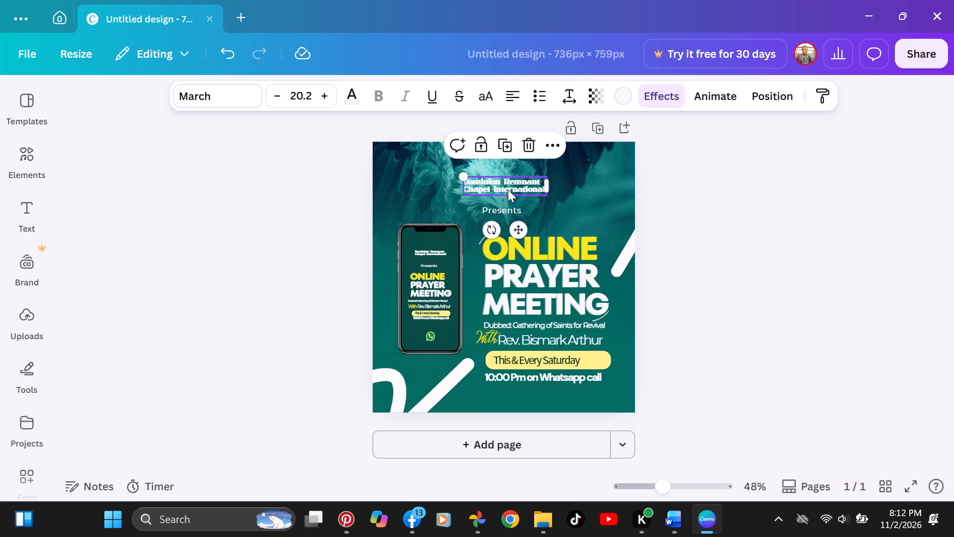
pyautogui.click(508, 189)
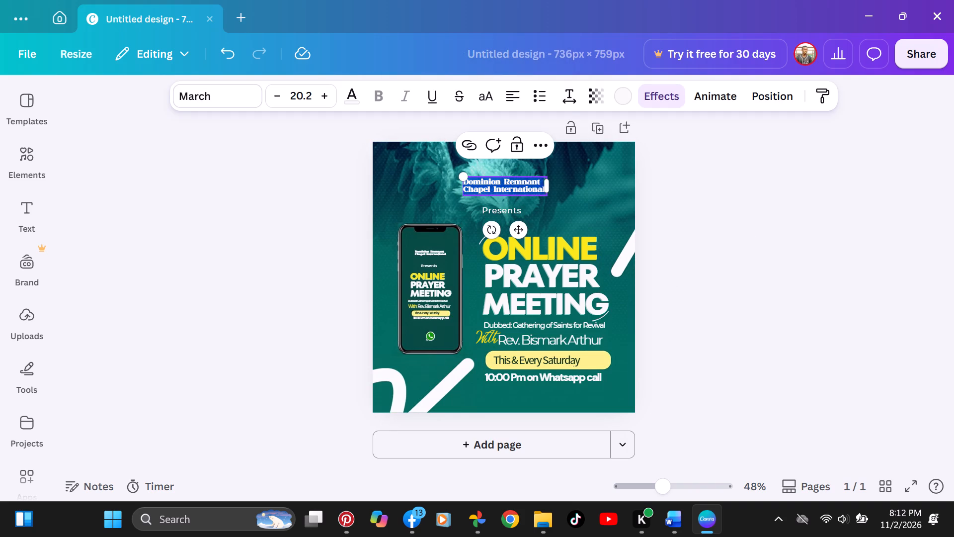
pyautogui.write('ee')
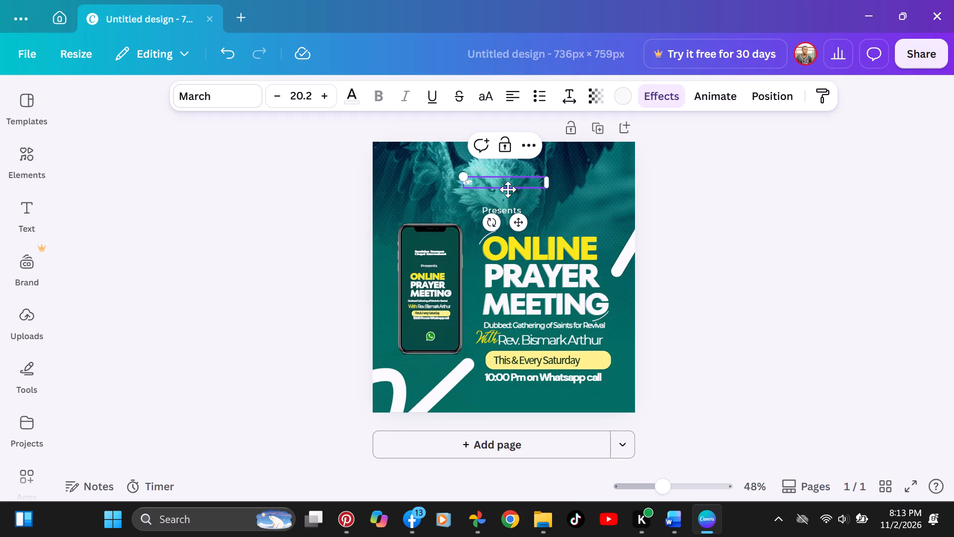
pyautogui.press('BackSpace')
pyautogui.press('BackSpace')
pyautogui.press('BackSpace')
pyautogui.write('ELE')
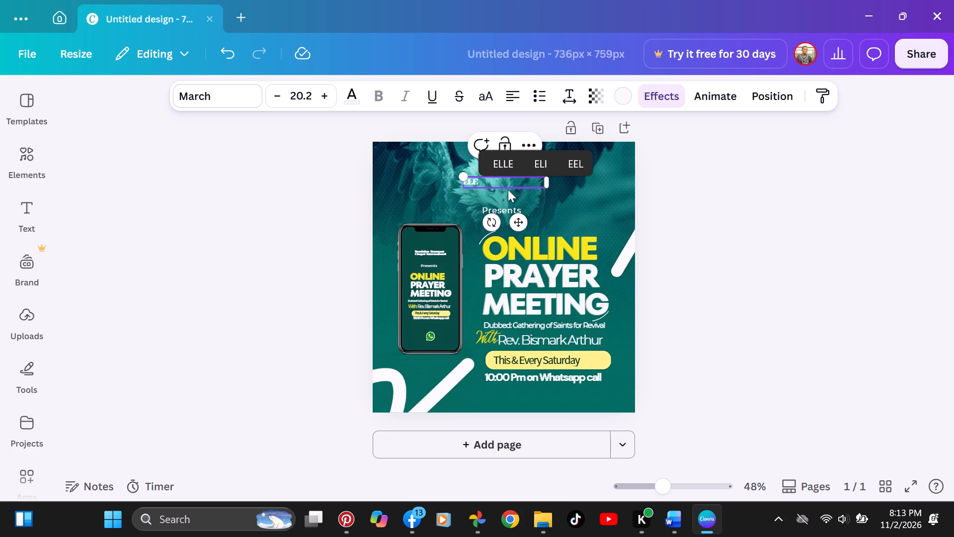
pyautogui.write('VATE')
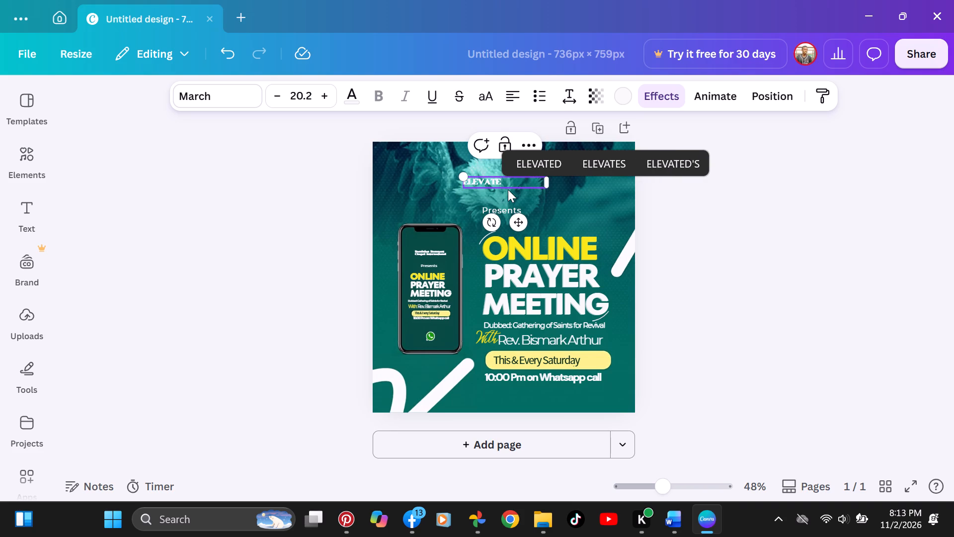
pyautogui.write('D')
pyautogui.press('space')
pyautogui.write('CHRISTIAN')
pyautogui.press('space')
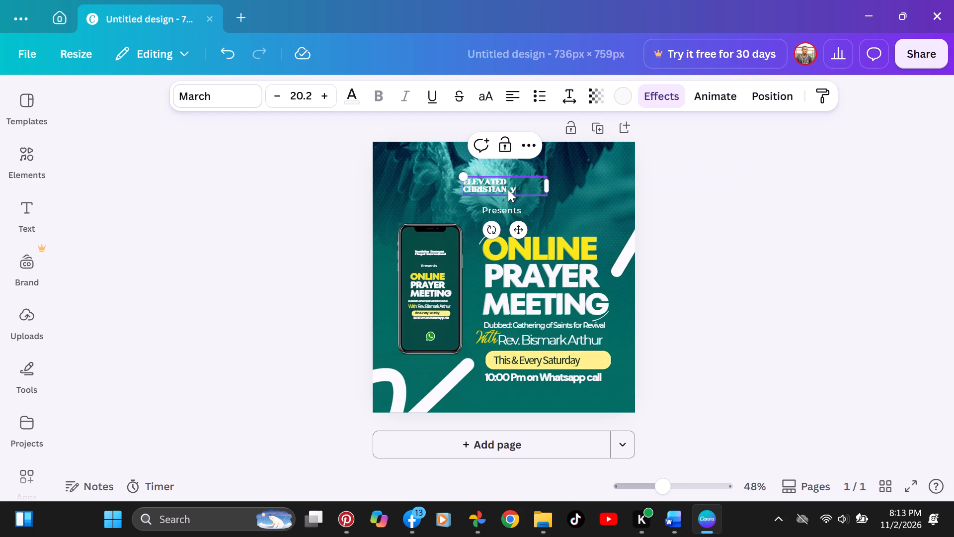
pyautogui.press('y')
pyautogui.press('BackSpace')
pyautogui.press('BackSpace')
pyautogui.write('YOUTH')
pyautogui.press('space')
pyautogui.press('g')
pyautogui.write('ROU')
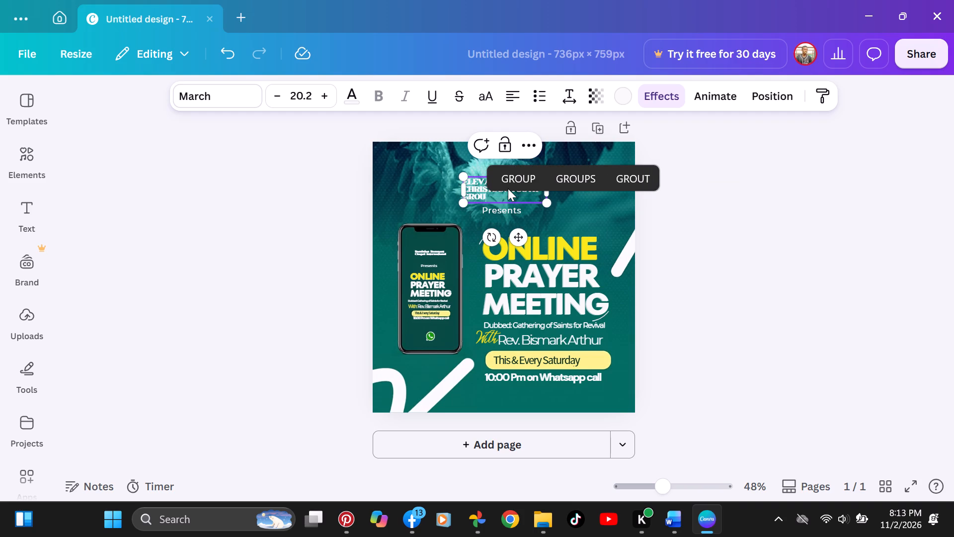
pyautogui.press('p')
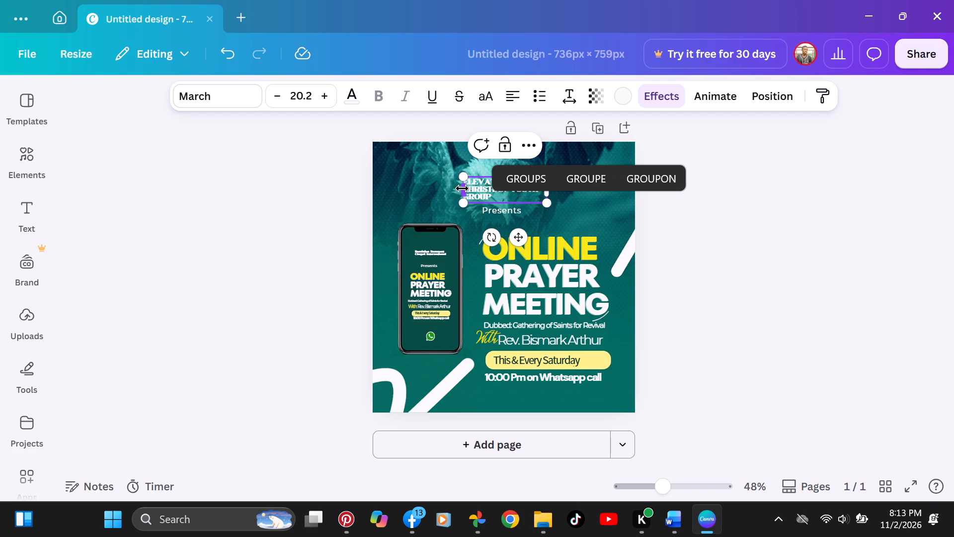
# Widen the ELEVATED CHRISTIAN YOUTH GROUP text box to fit the name on two lines and centre-align its text.
pyautogui.moveTo(462, 188); pyautogui.dragTo(450, 187)
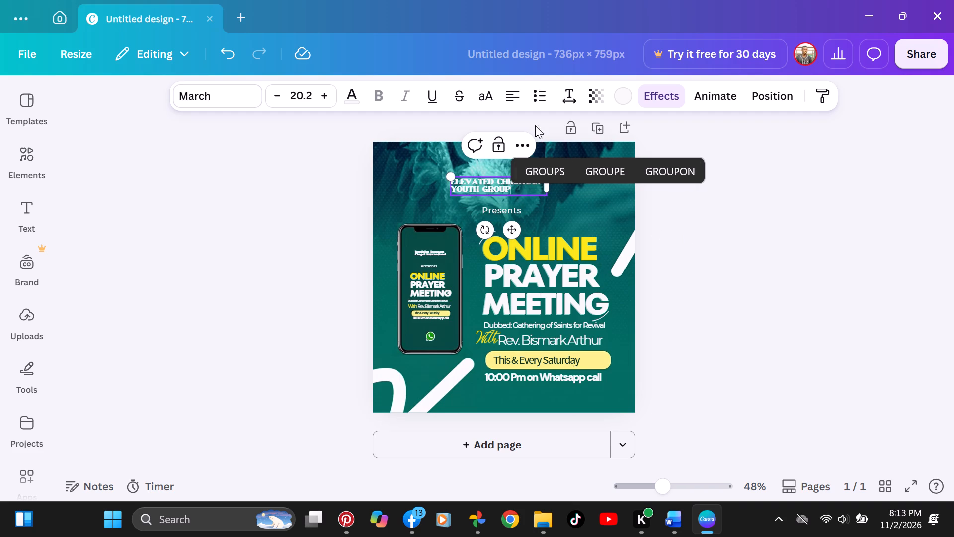
pyautogui.click(516, 96)
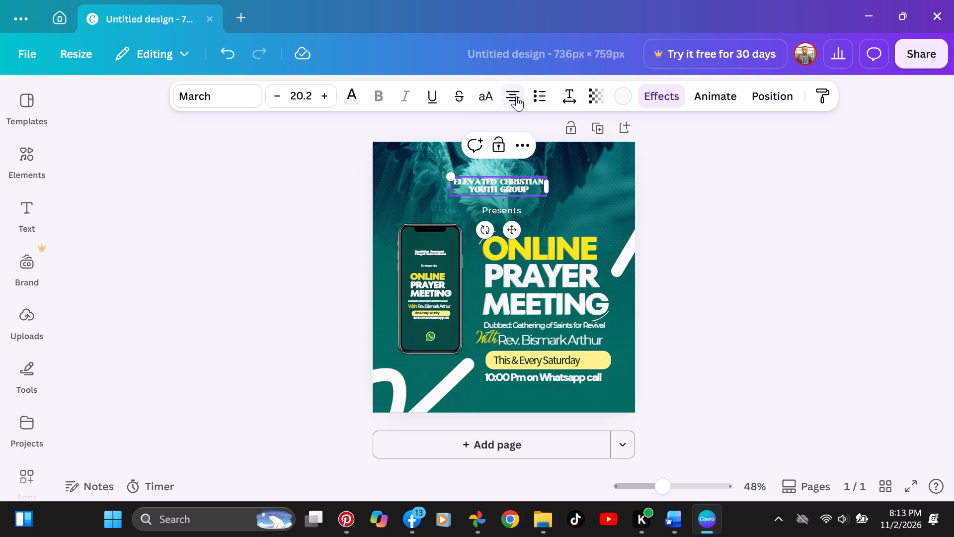
pyautogui.click(673, 297)
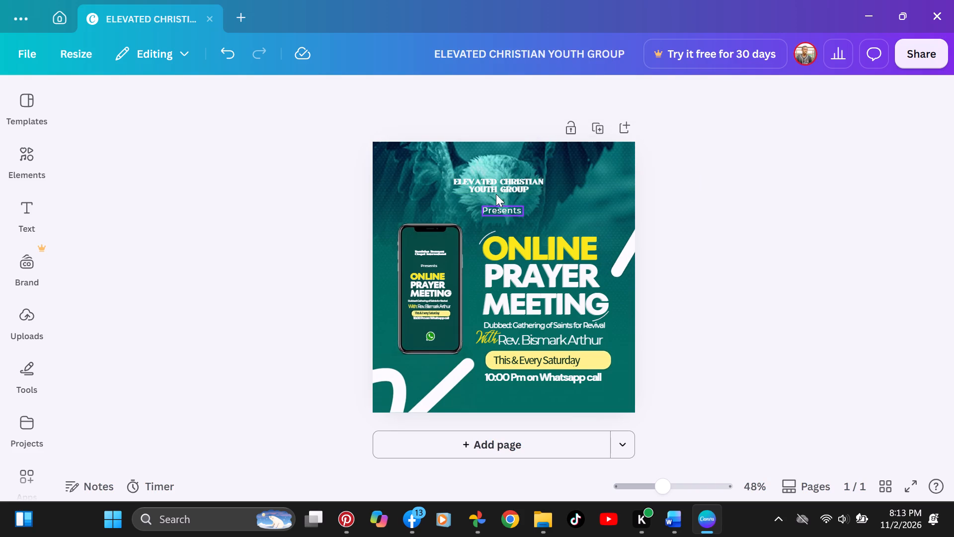
# Recolour the ELEVATED CHRISTIAN YOUTH GROUP heading, trying dark green, green, yellow and a purple-to-gold gradient before applying the pale yellow-to-pink default gradient.
pyautogui.click(500, 184)
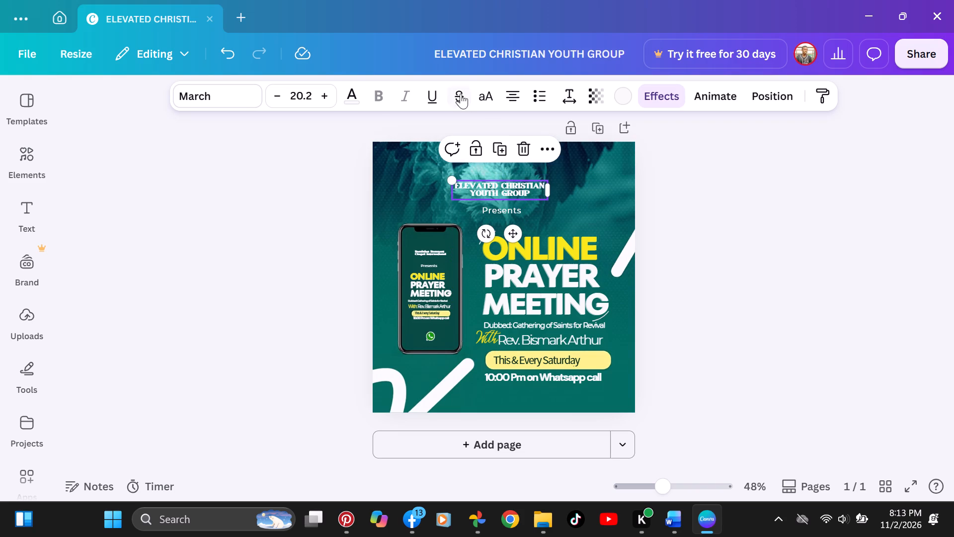
pyautogui.click(363, 98)
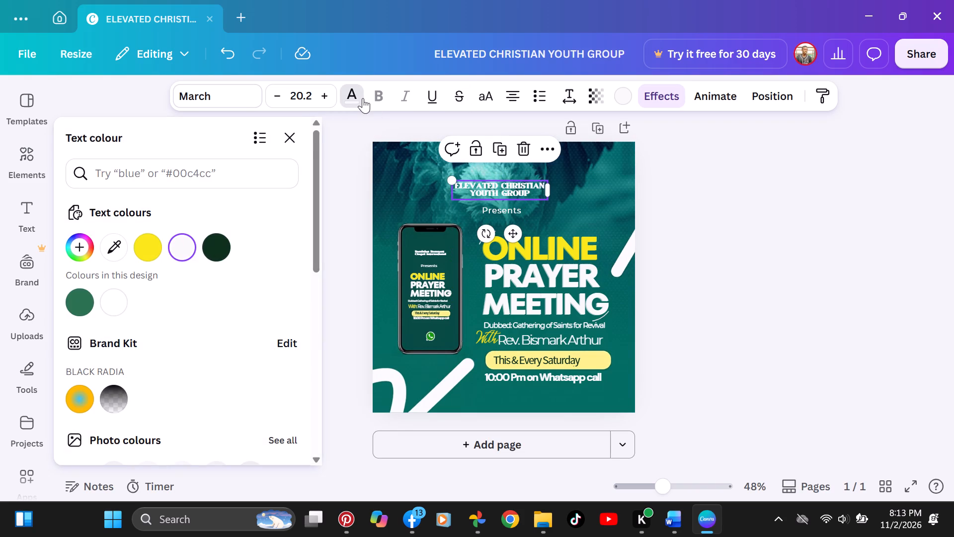
pyautogui.click(216, 256)
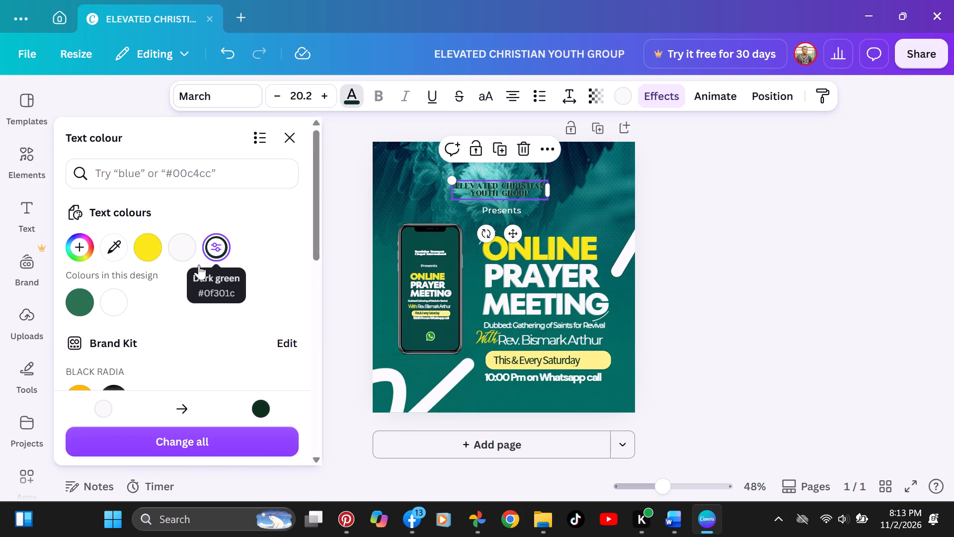
pyautogui.click(84, 301)
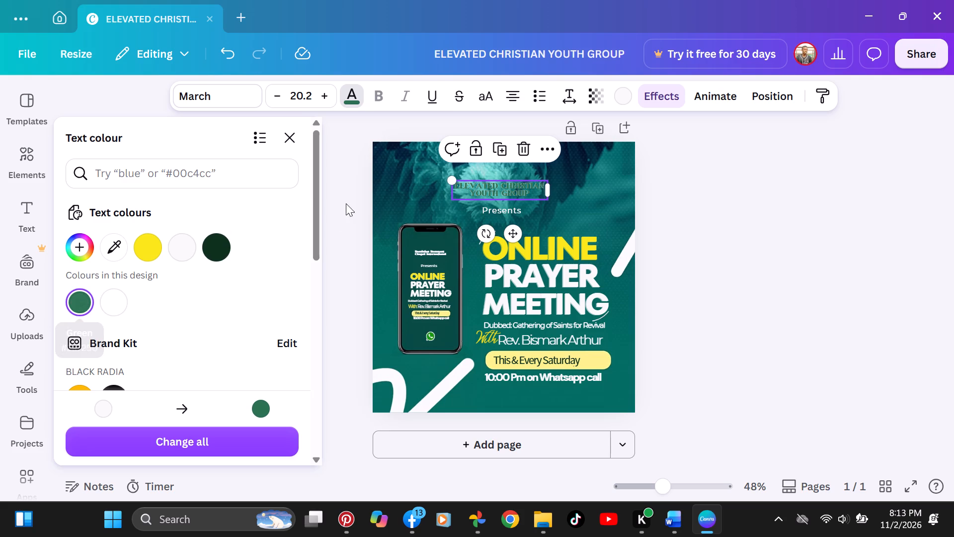
pyautogui.moveTo(315, 184); pyautogui.dragTo(317, 196)
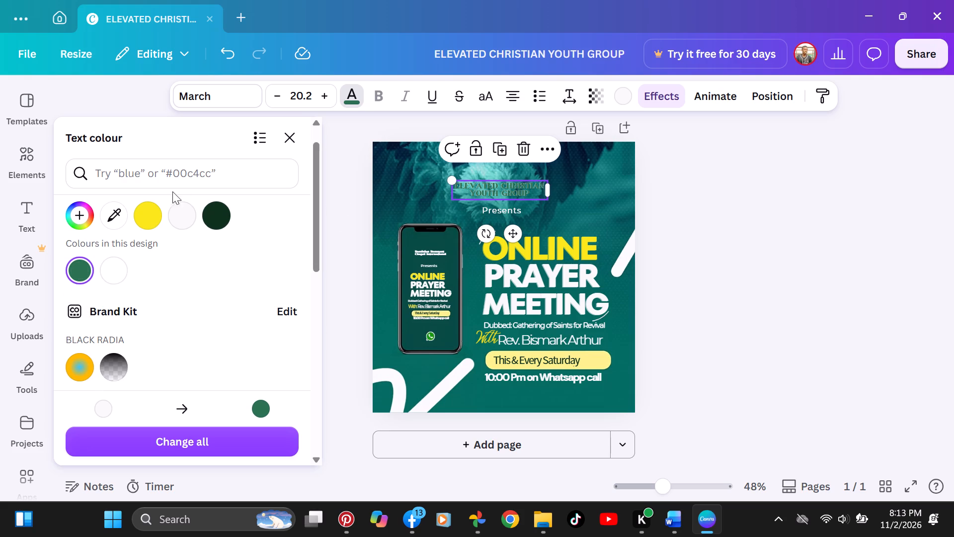
pyautogui.click(137, 226)
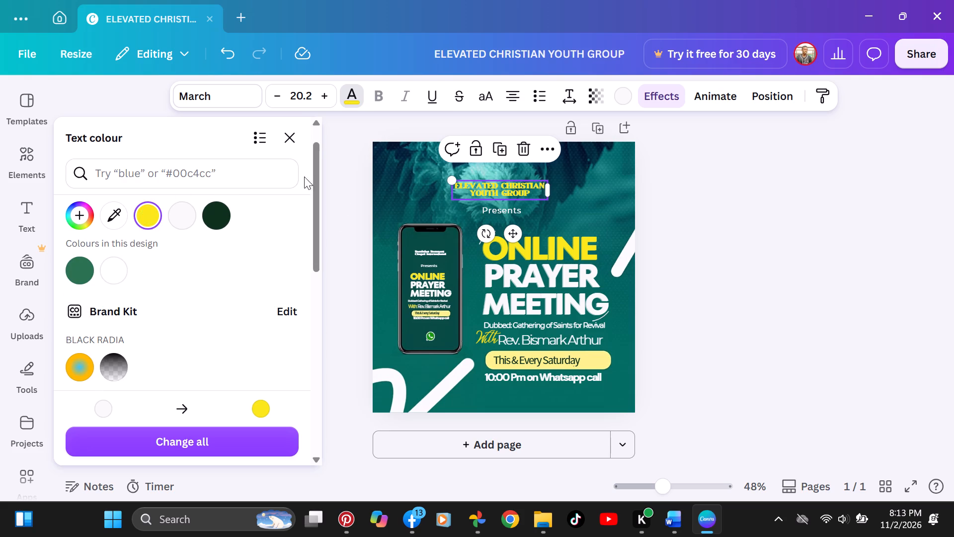
pyautogui.moveTo(317, 186); pyautogui.dragTo(321, 282)
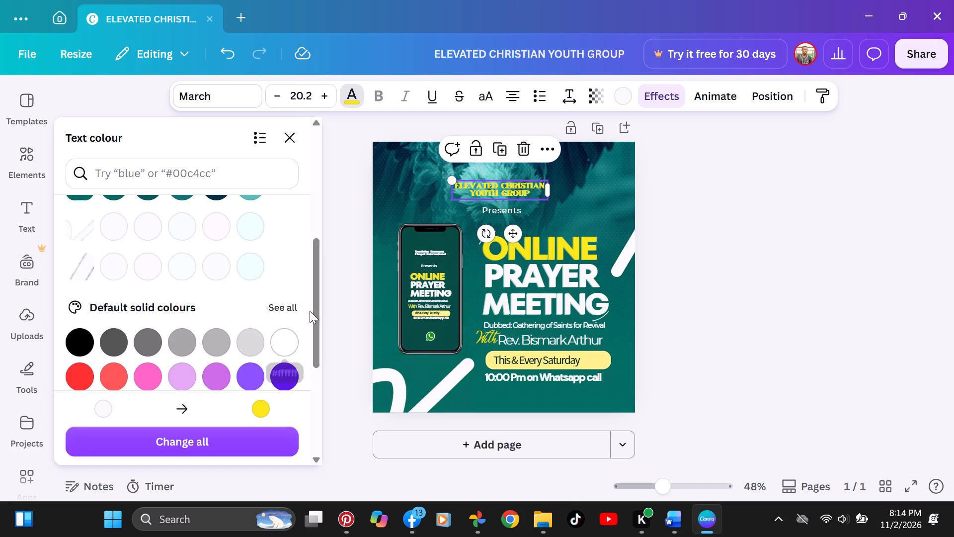
pyautogui.moveTo(316, 302); pyautogui.dragTo(311, 397)
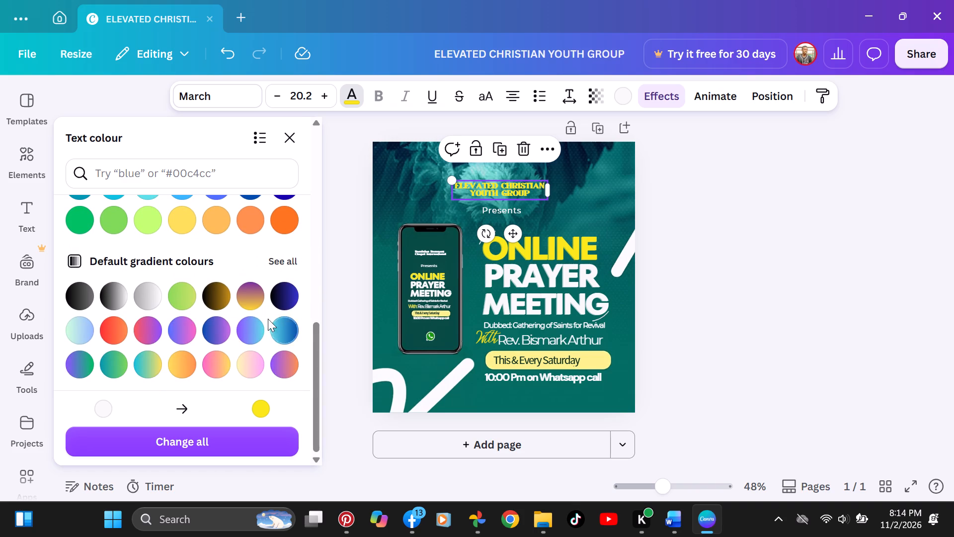
pyautogui.click(255, 301)
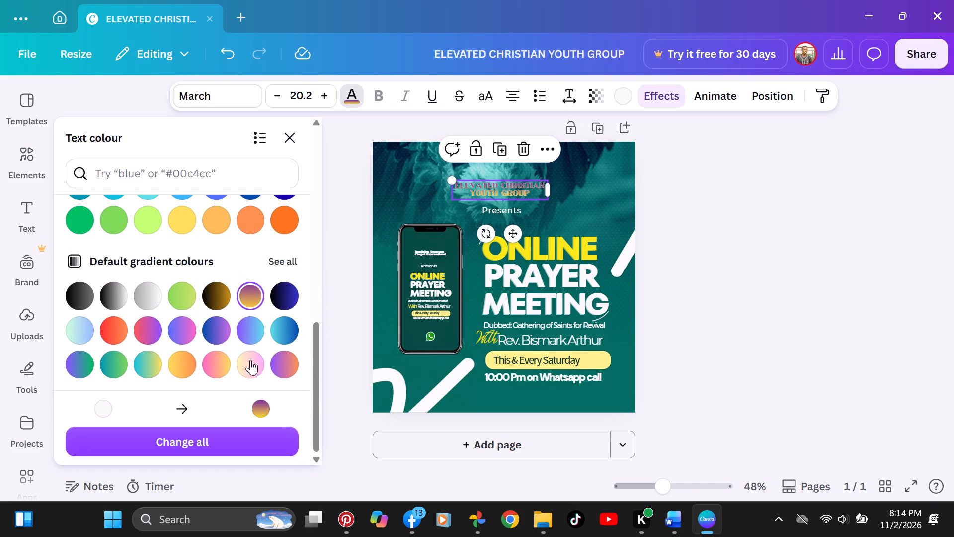
pyautogui.click(248, 366)
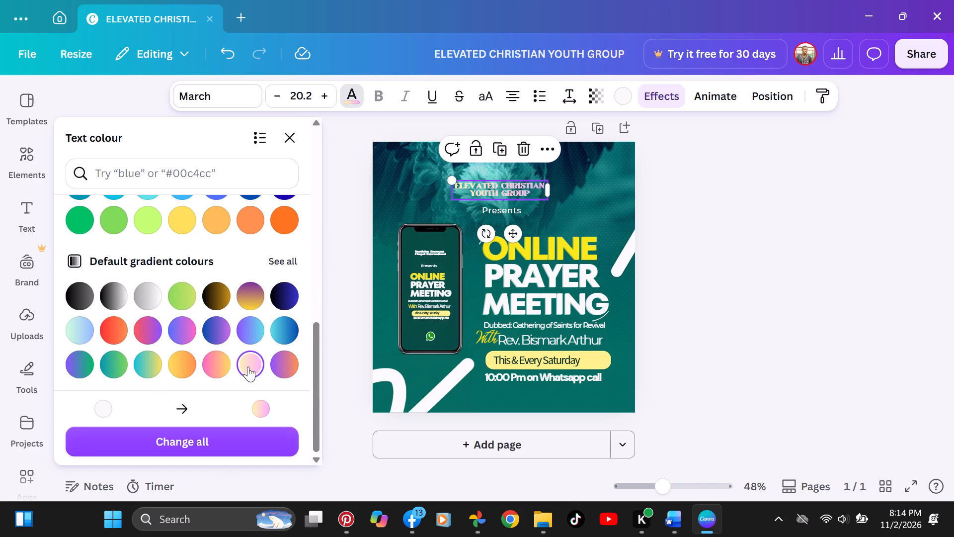
pyautogui.moveTo(322, 366); pyautogui.dragTo(322, 317)
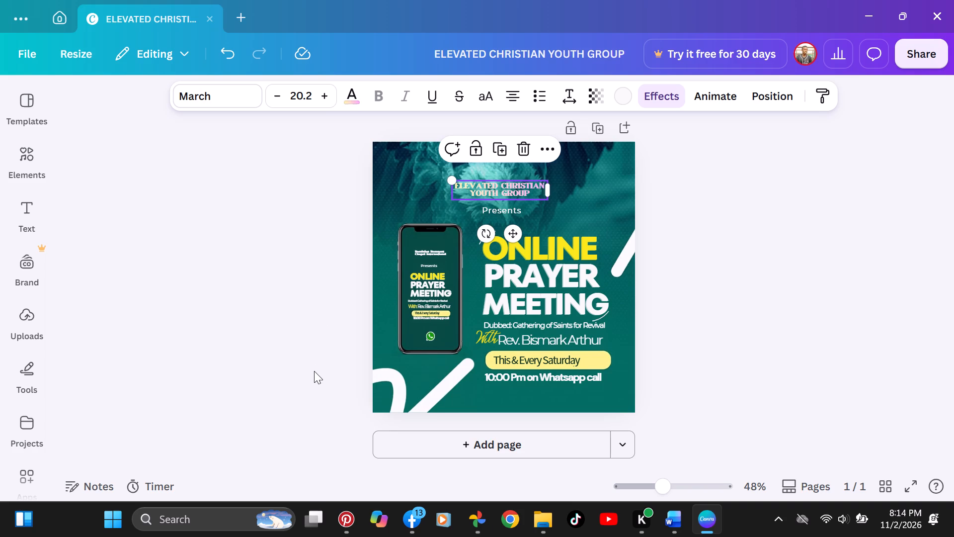
pyautogui.click(539, 195)
pyautogui.click(683, 196)
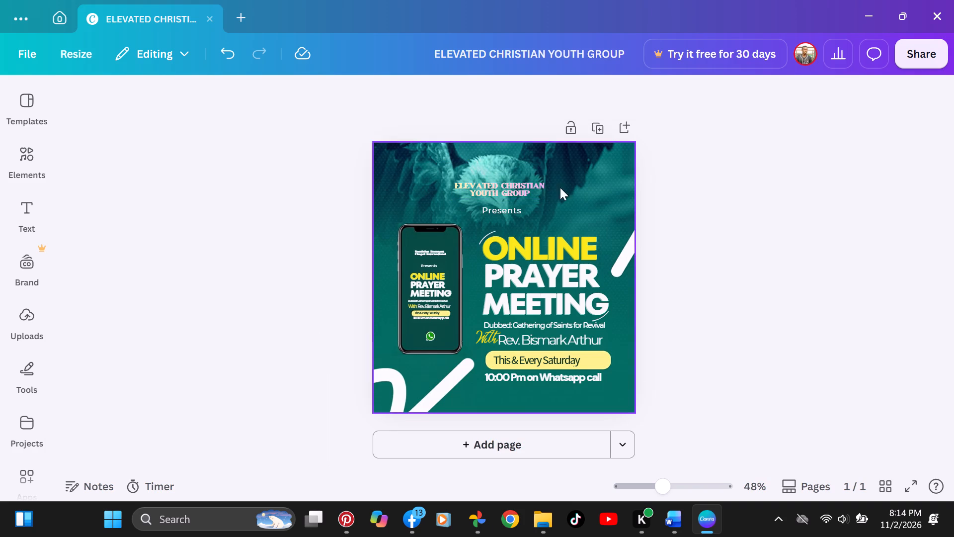
pyautogui.click(535, 189)
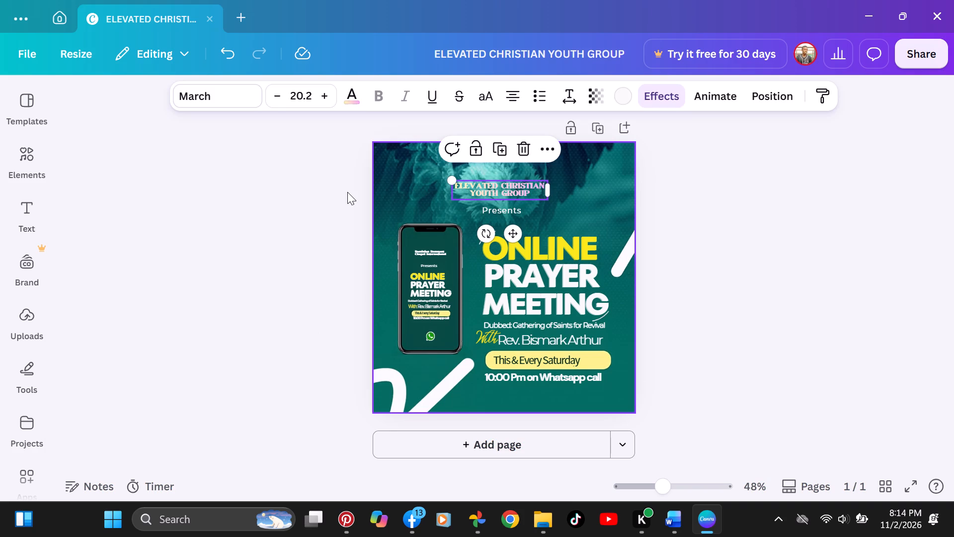
# Recolour the ELEVATED CHRISTIAN YOUTH GROUP heading in the bright yellow already used in the flyer.
pyautogui.click(361, 93)
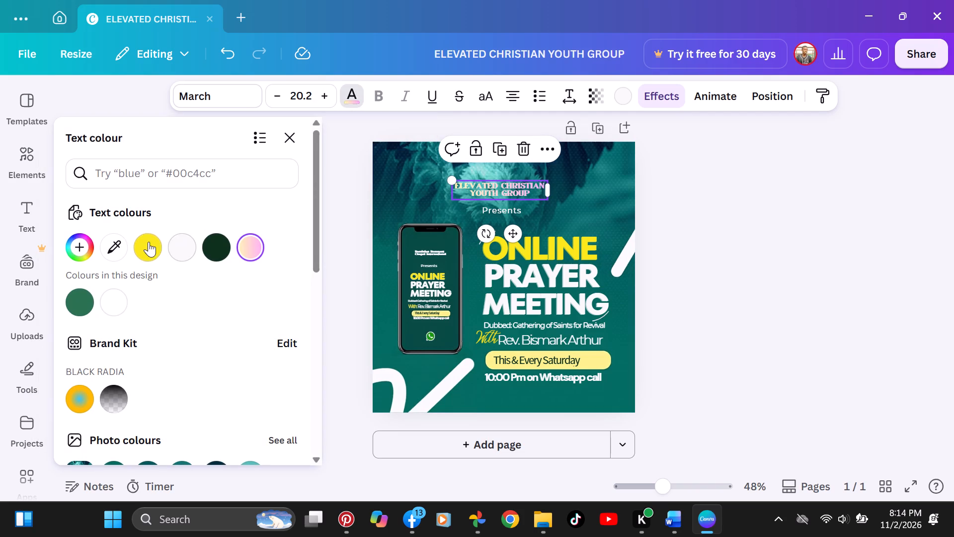
pyautogui.click(148, 242)
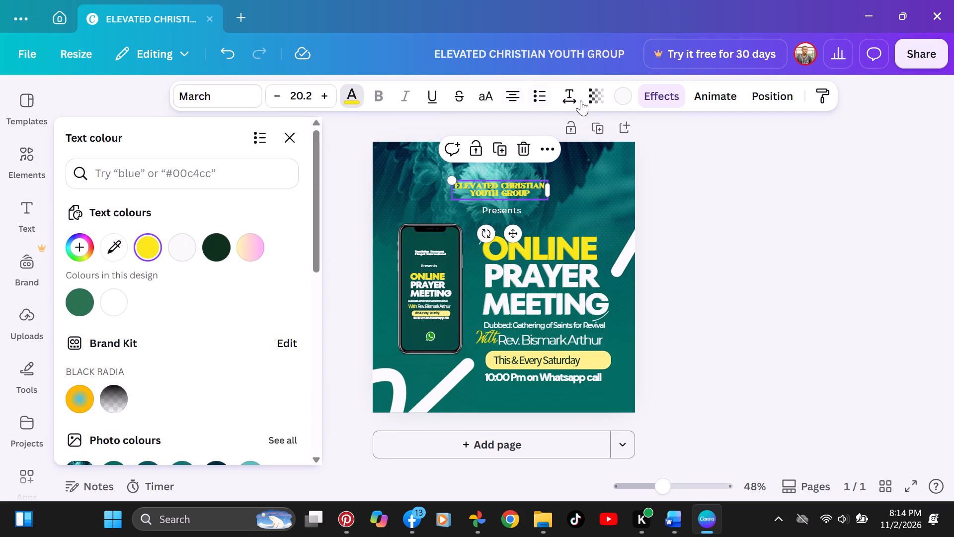
# Change the heading's font to League Spartan after trying Bacony Script and Arnolde Script, and browse further font options.
pyautogui.click(238, 96)
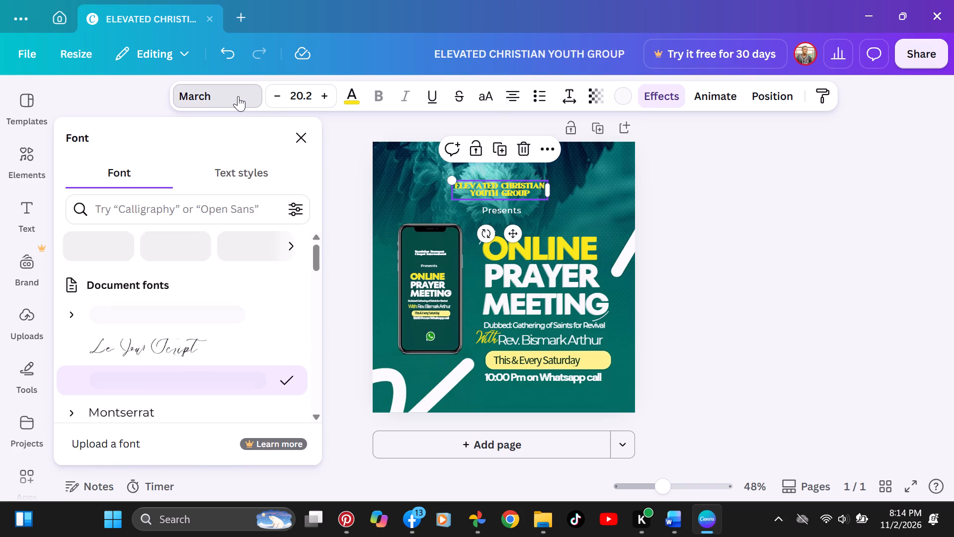
pyautogui.moveTo(318, 265); pyautogui.dragTo(318, 273)
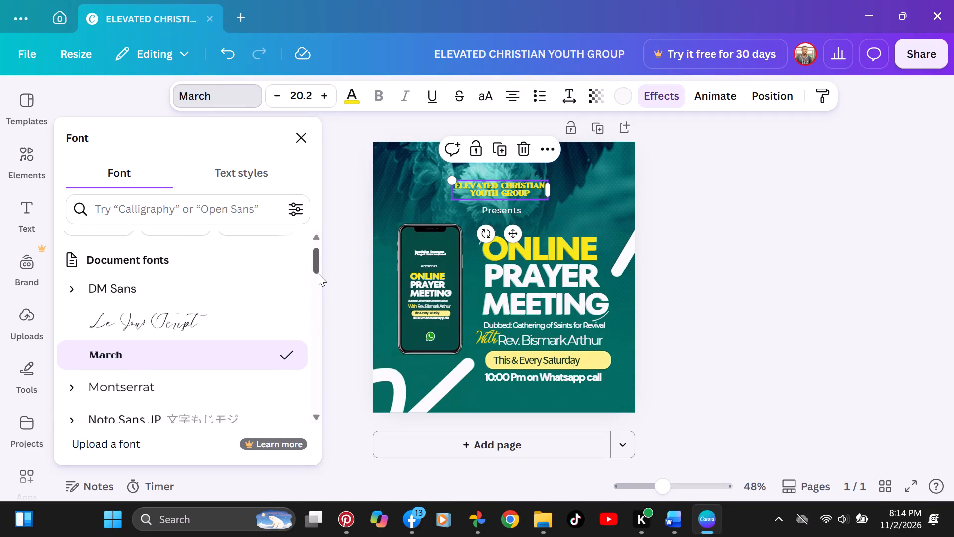
pyautogui.moveTo(318, 273); pyautogui.dragTo(318, 305)
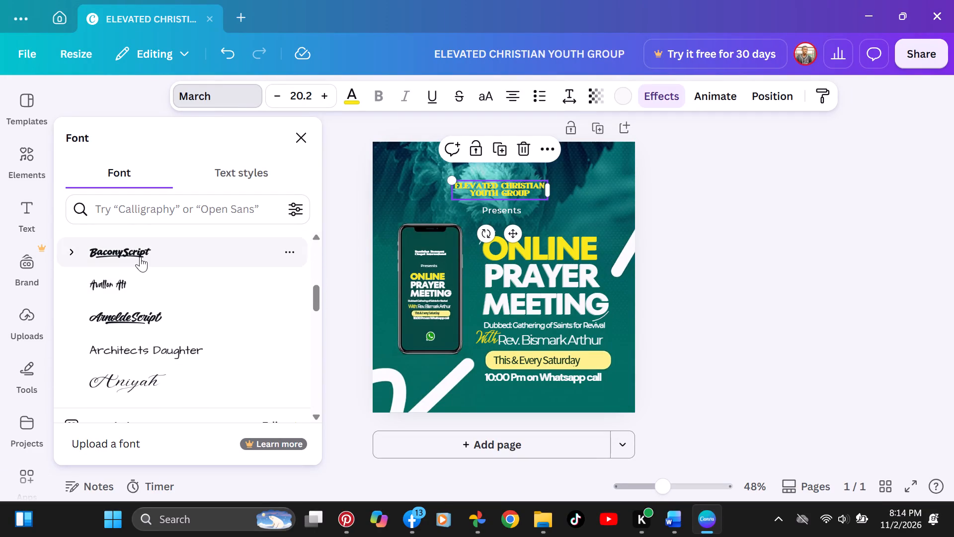
pyautogui.click(140, 257)
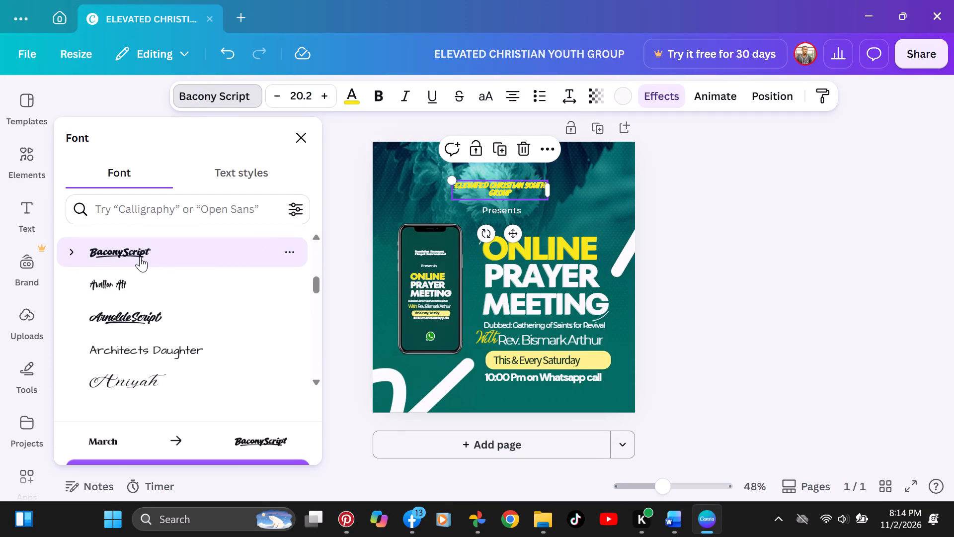
pyautogui.click(148, 319)
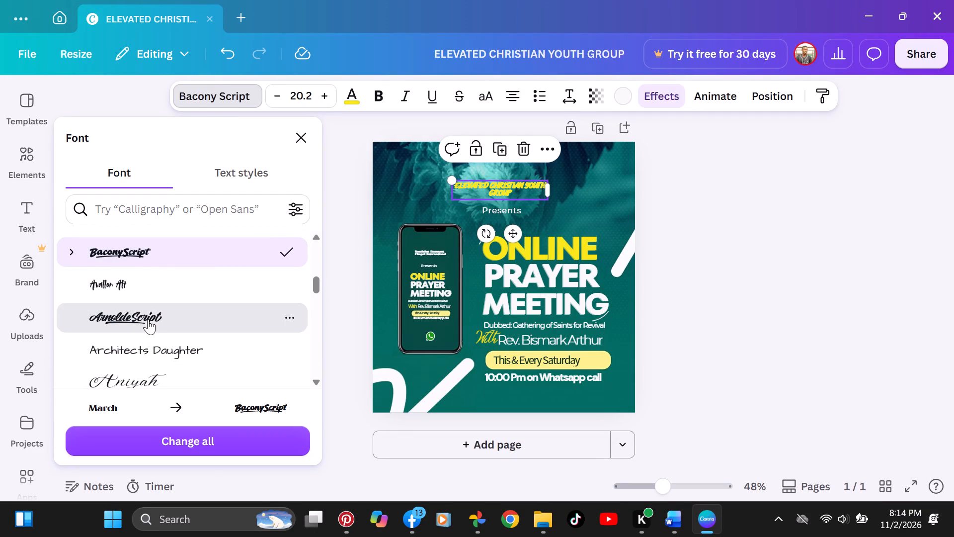
pyautogui.tripleClick(316, 380)
pyautogui.click(316, 380)
pyautogui.click(316, 380)
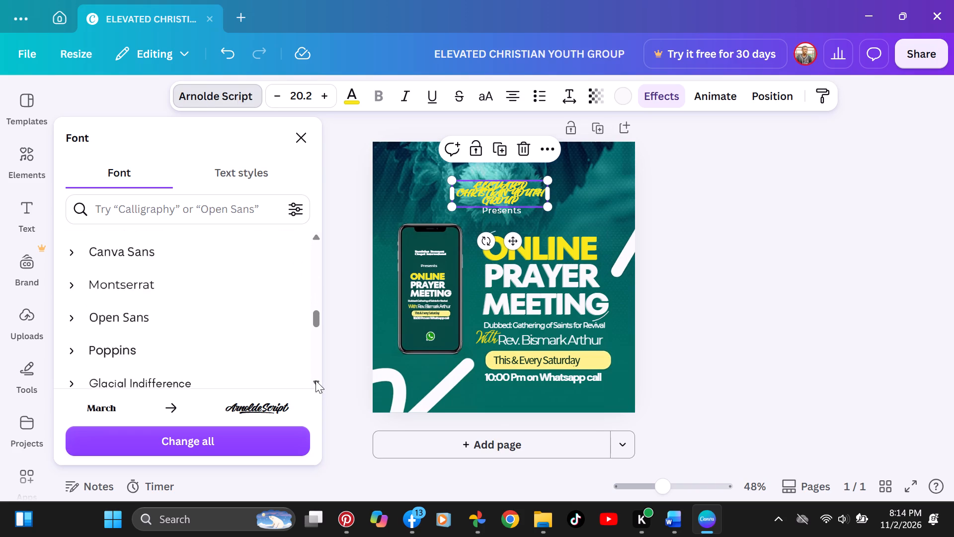
pyautogui.doubleClick(316, 380)
pyautogui.click(224, 319)
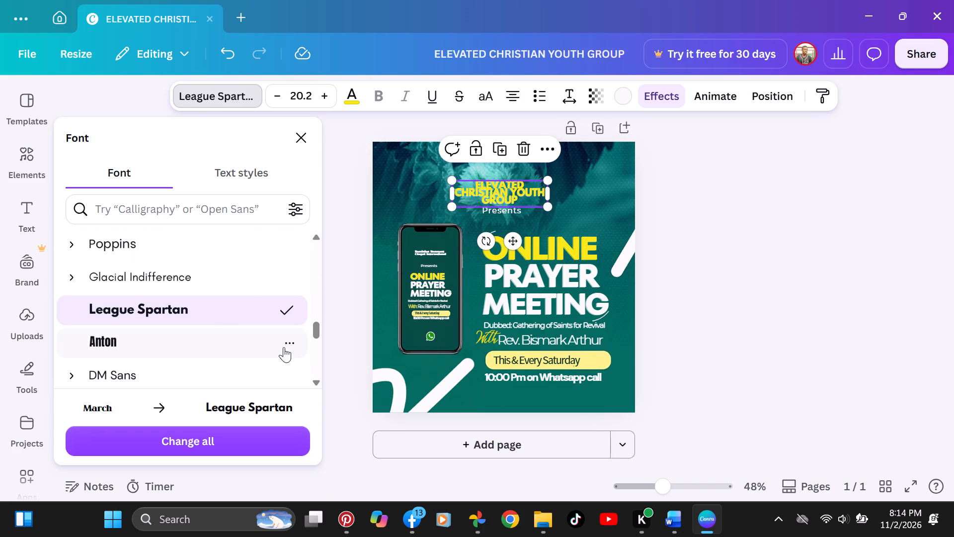
pyautogui.click(315, 384)
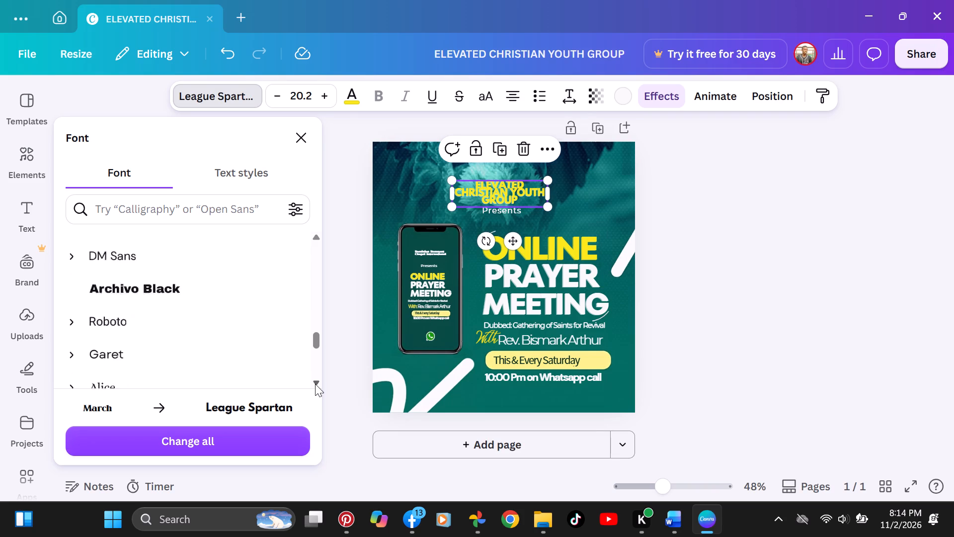
pyautogui.tripleClick(315, 384)
pyautogui.tripleClick(315, 384)
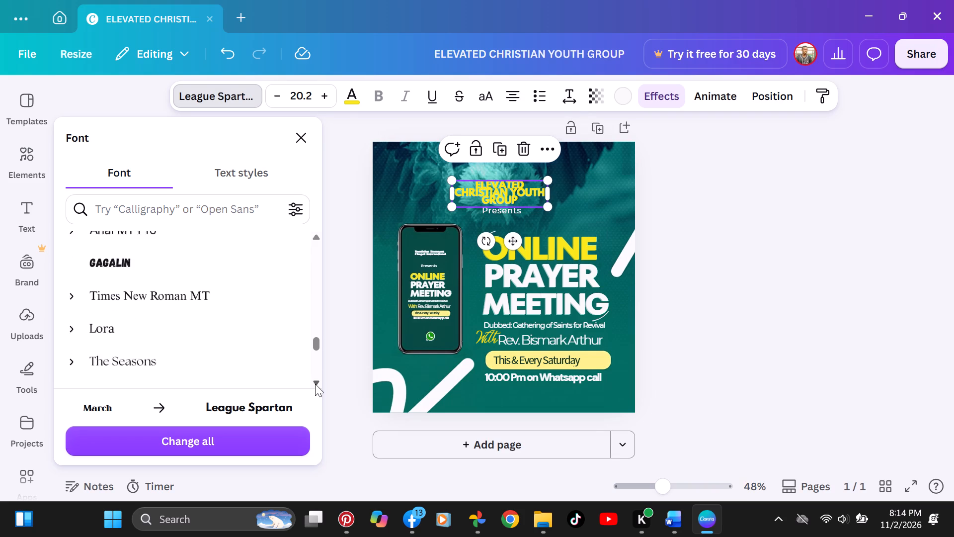
pyautogui.tripleClick(315, 384)
pyautogui.click(315, 384)
pyautogui.doubleClick(315, 384)
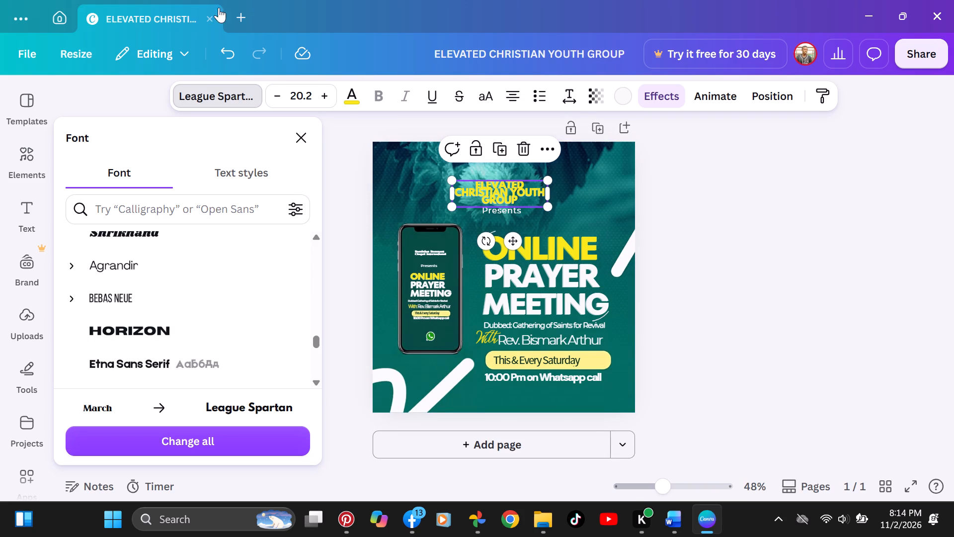
# Leave the media selection on the home page and open the recent untitled Thanksgiving Service flyer with the group photo from Projects in a new tab.
pyautogui.click(67, 16)
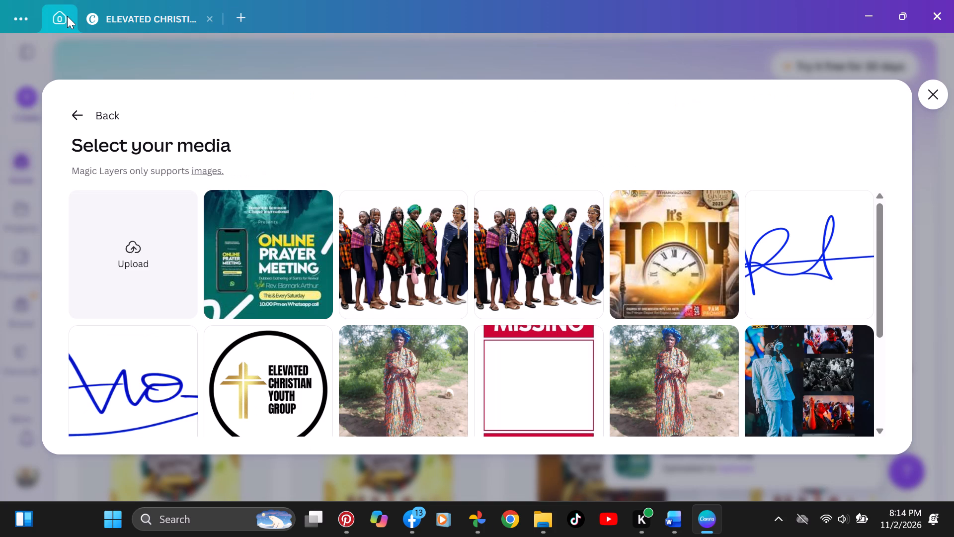
pyautogui.click(75, 114)
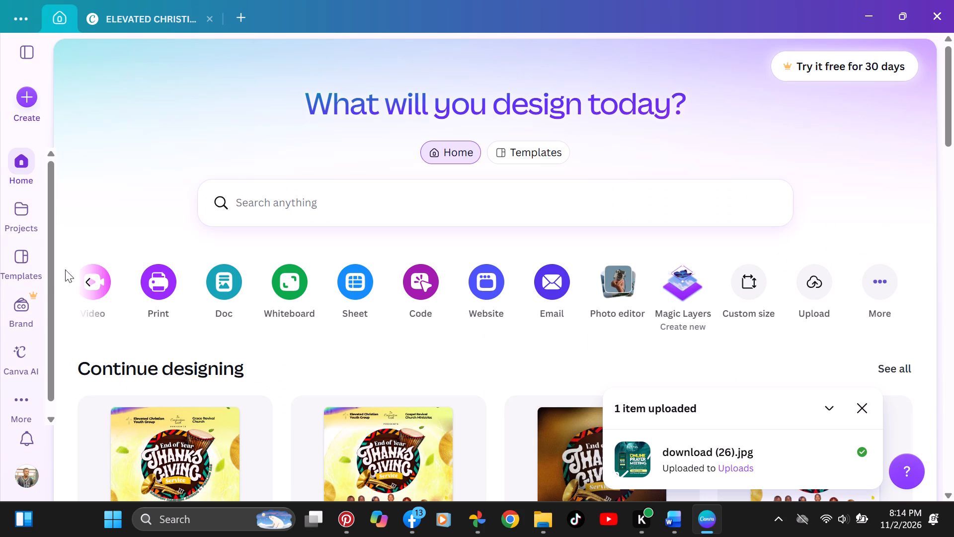
pyautogui.moveTo(53, 199); pyautogui.dragTo(46, 316)
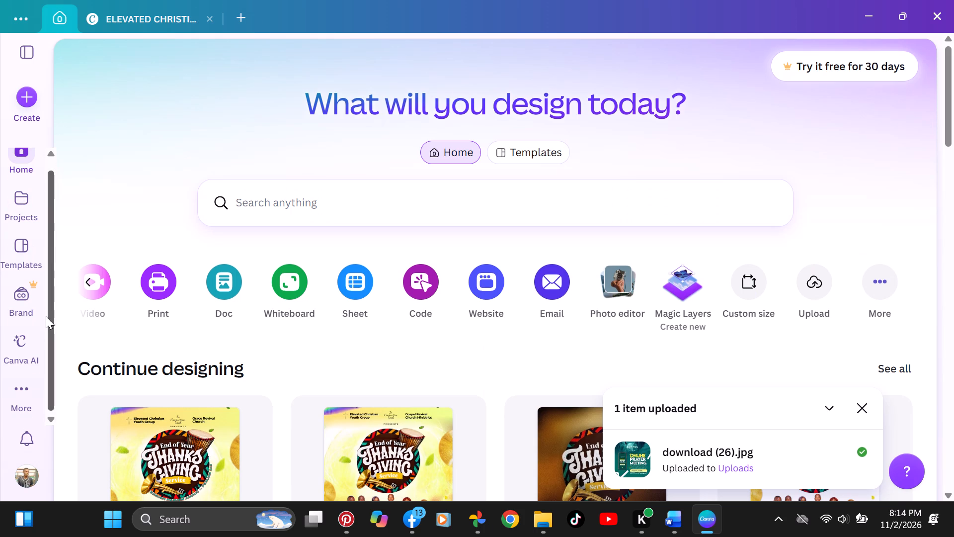
pyautogui.moveTo(46, 316); pyautogui.dragTo(14, 200)
pyautogui.click(14, 200)
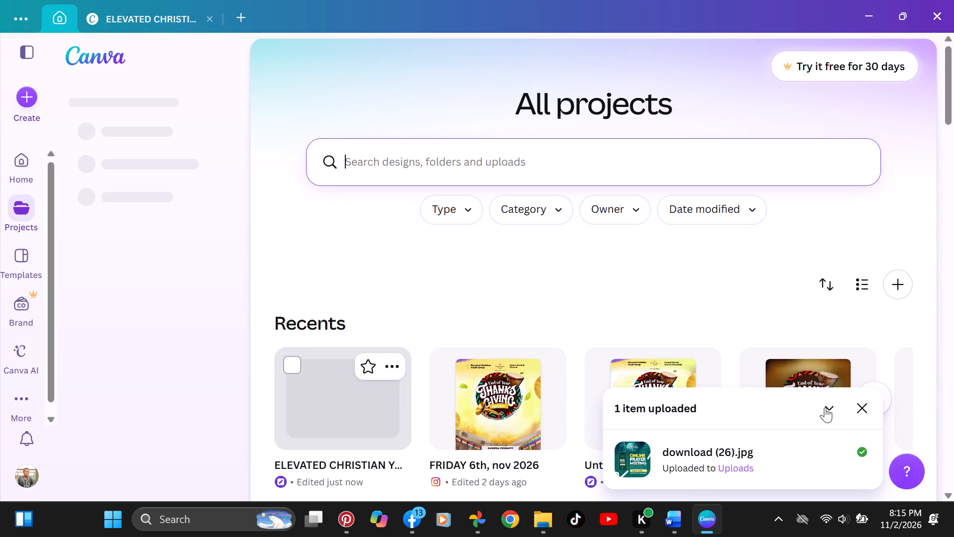
pyautogui.click(863, 410)
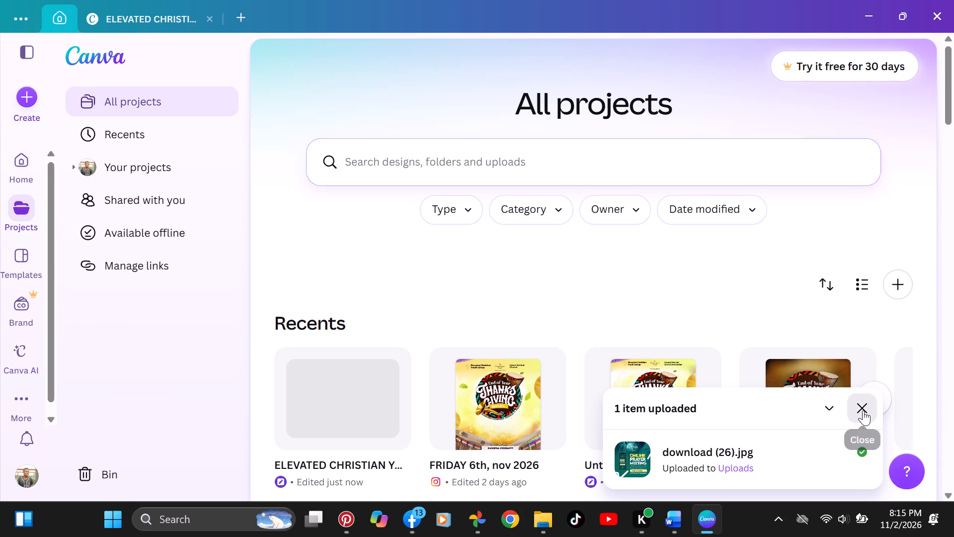
pyautogui.moveTo(945, 108); pyautogui.dragTo(949, 135)
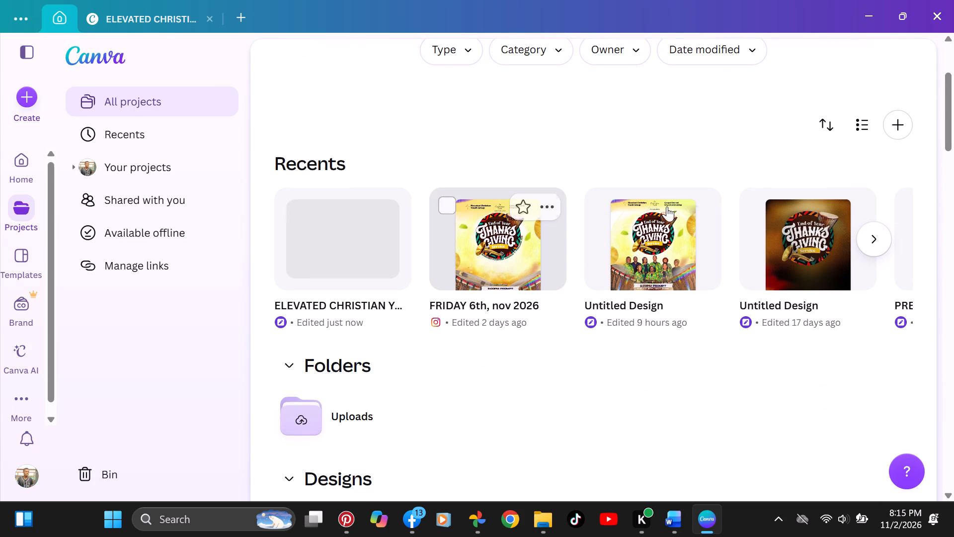
pyautogui.click(699, 212)
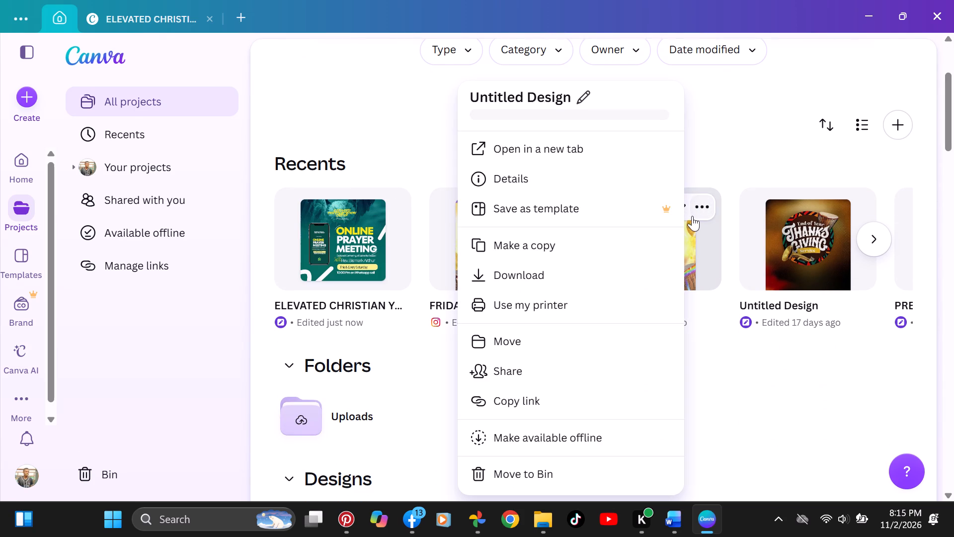
pyautogui.click(571, 153)
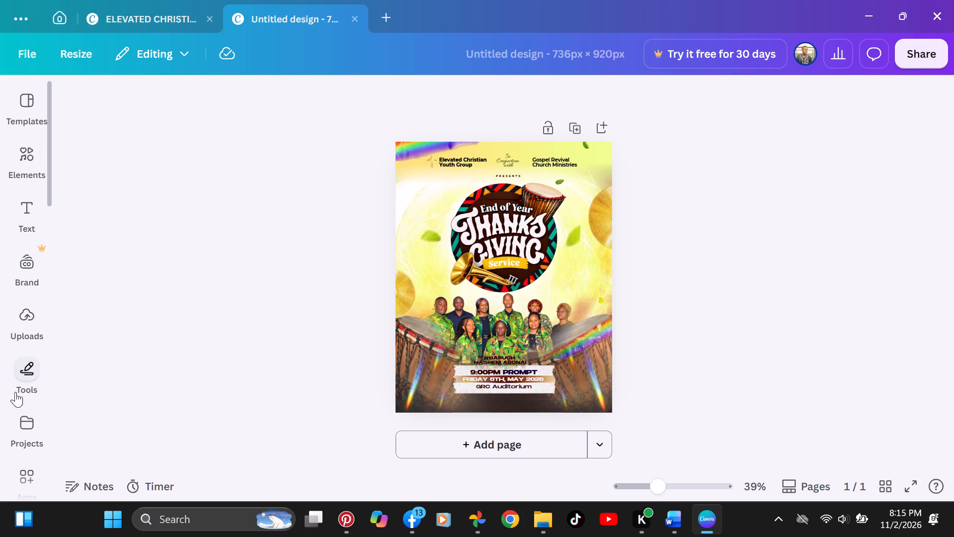
# Find the "FRIDAY 6th, nov 2026" design among all your project designs in the editor and open it in a new tab.
pyautogui.click(18, 415)
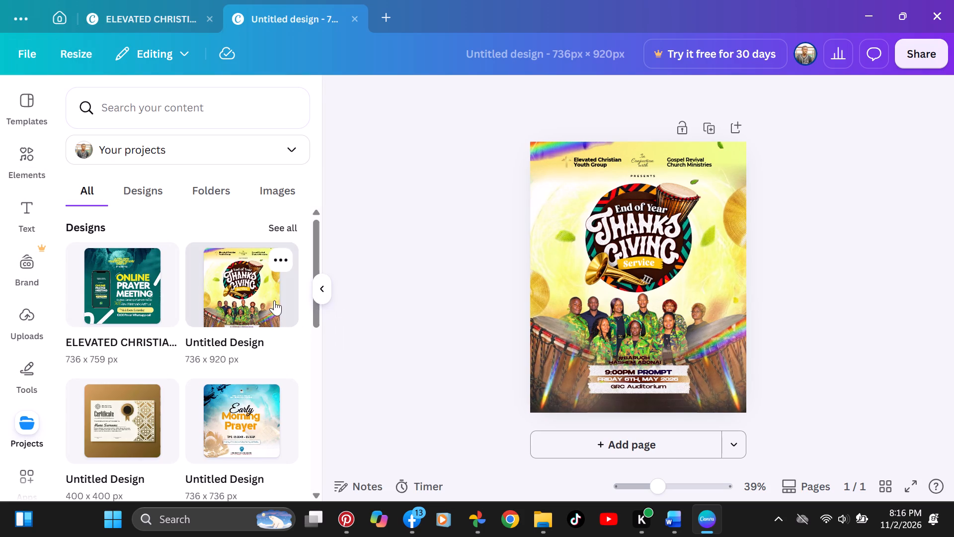
pyautogui.click(313, 234)
pyautogui.moveTo(314, 234); pyautogui.dragTo(317, 268)
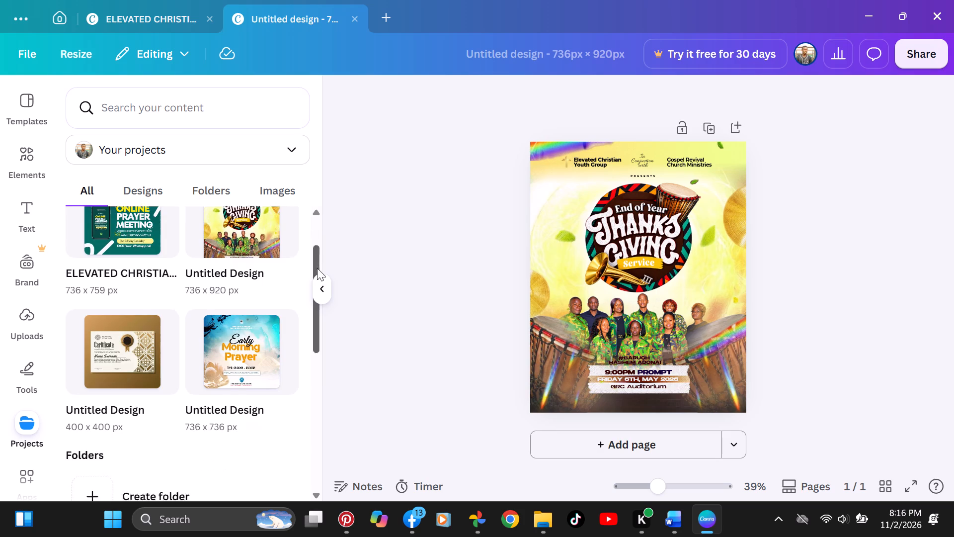
pyautogui.moveTo(317, 268); pyautogui.dragTo(326, 230)
pyautogui.click(288, 228)
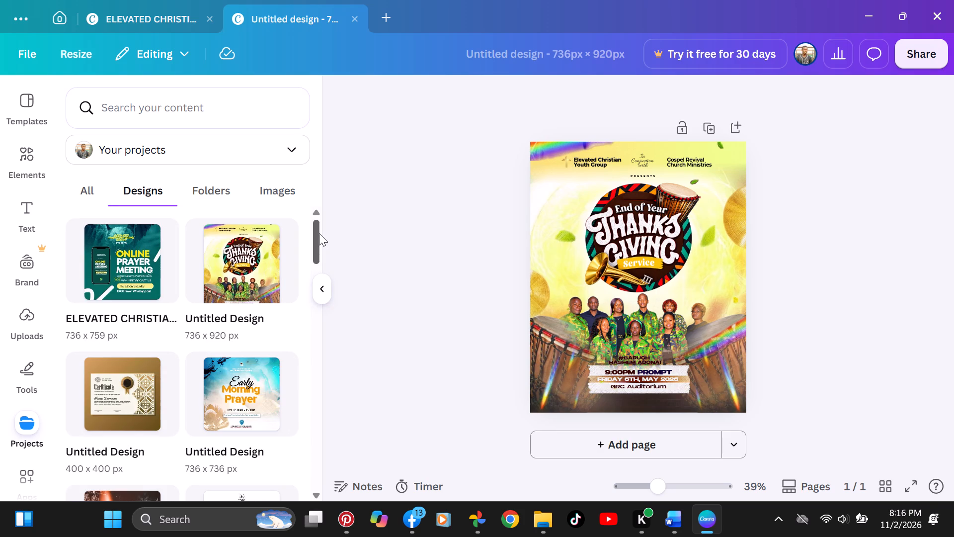
pyautogui.moveTo(319, 233); pyautogui.dragTo(313, 283)
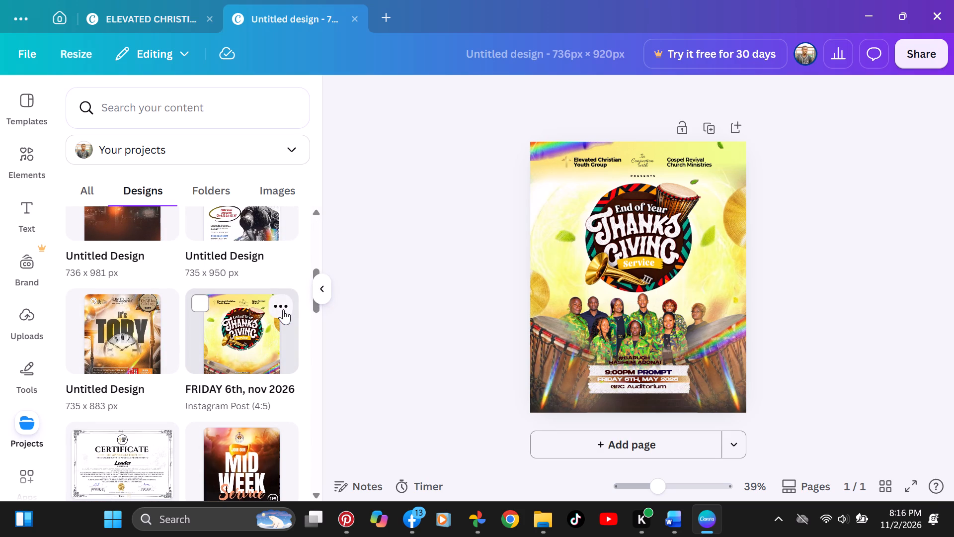
pyautogui.click(283, 309)
pyautogui.click(363, 346)
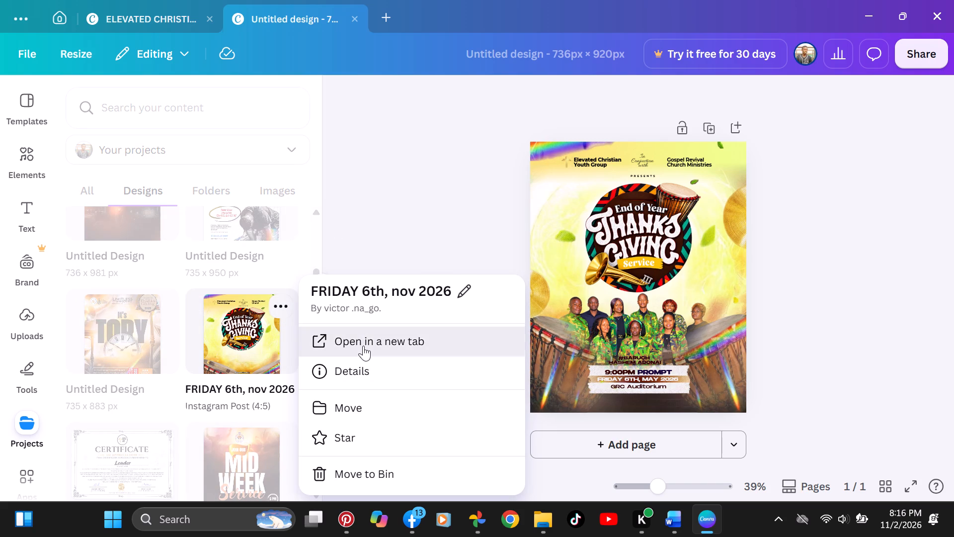
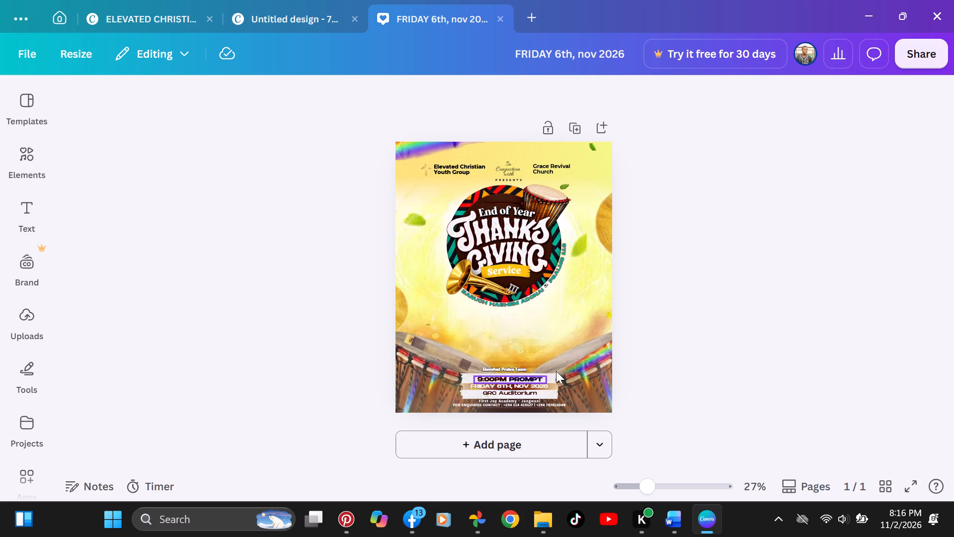
# Delete the whole block of event details over the drums at the bottom of the Thanksgiving flyer.
pyautogui.moveTo(513, 346); pyautogui.dragTo(507, 389)
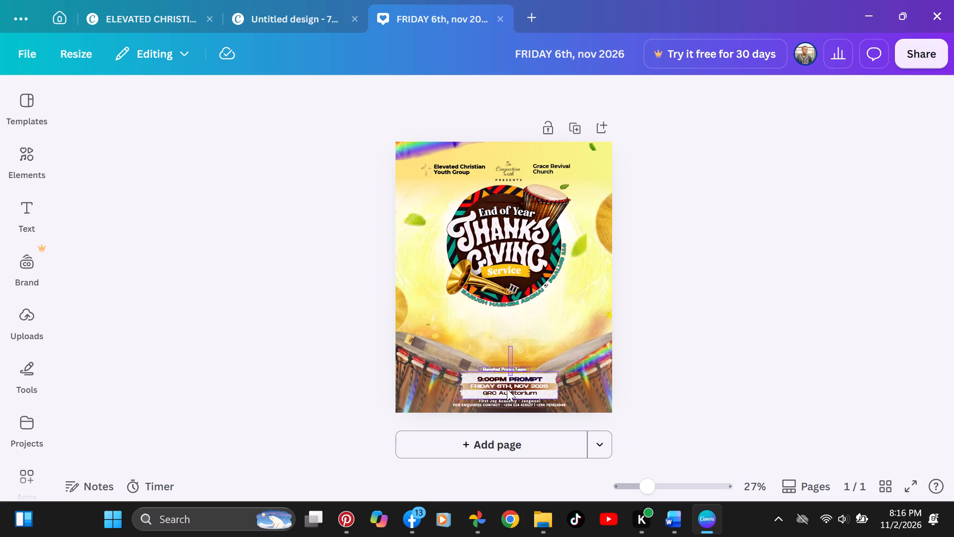
pyautogui.moveTo(507, 389); pyautogui.dragTo(509, 412)
pyautogui.press('BackSpace')
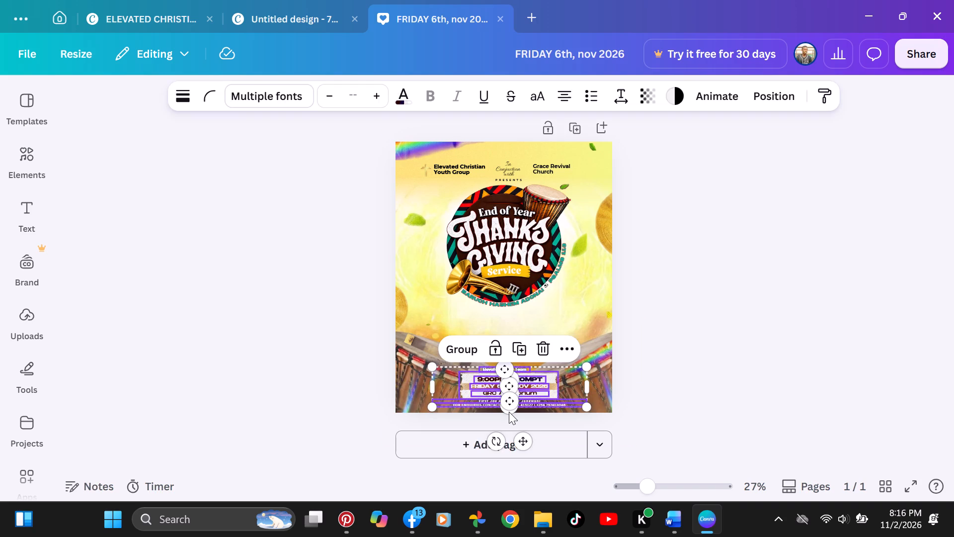
# Delete the central End of Year Thanksgiving Service emblem together with the curved text and dot around it.
pyautogui.click(551, 256)
pyautogui.press('BackSpace')
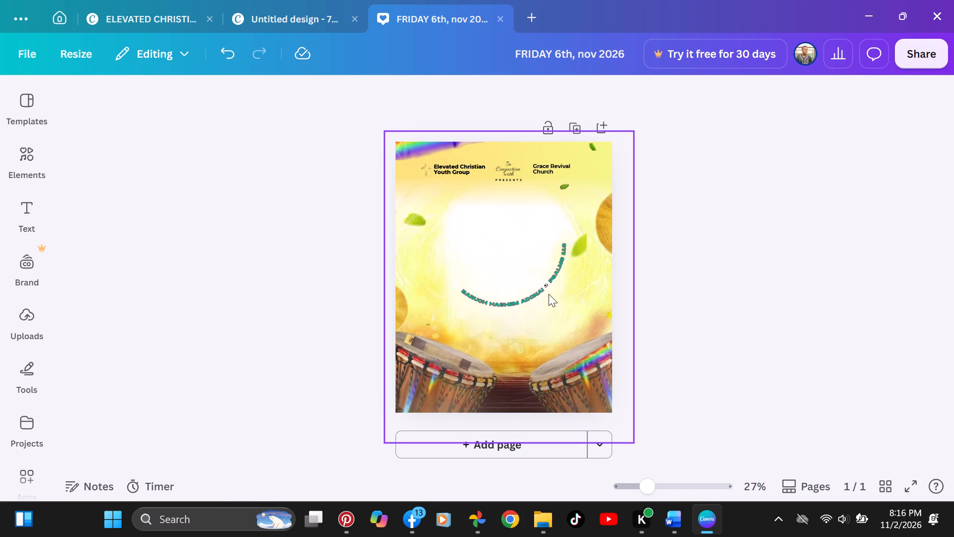
pyautogui.click(540, 294)
pyautogui.press('BackSpace')
pyautogui.click(555, 278)
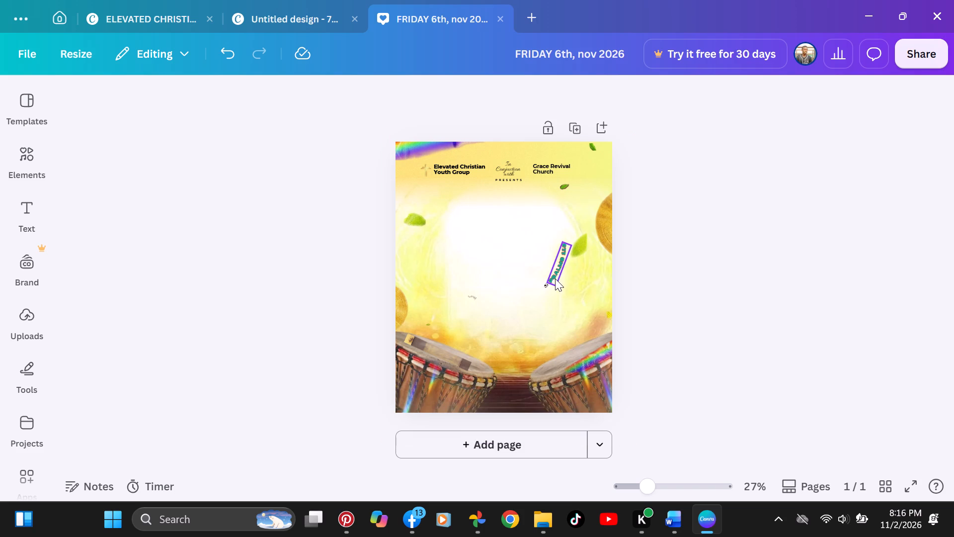
pyautogui.press('BackSpace')
pyautogui.click(547, 287)
pyautogui.press('BackSpace')
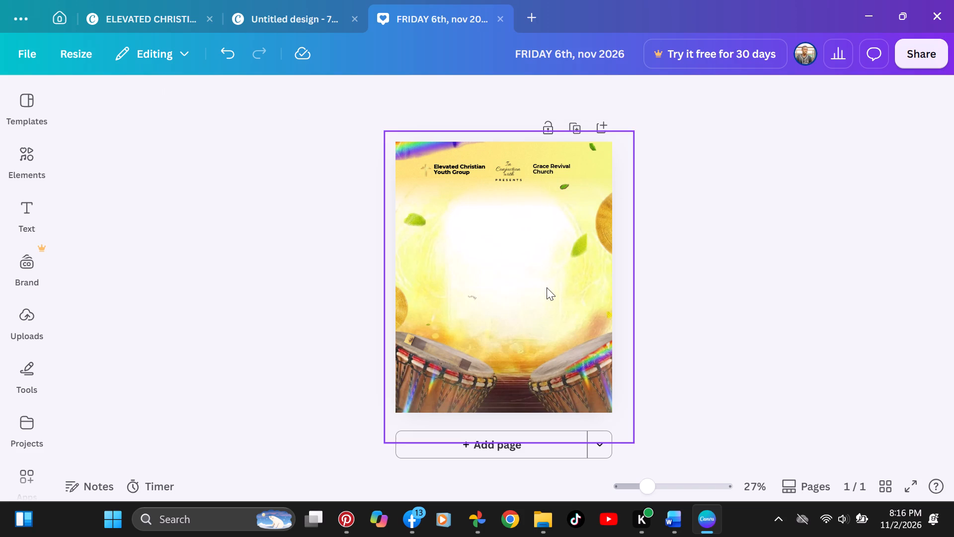
# Clear the flyer's header: delete the Elevated Christian Youth Group text, logo, Grace Revival Church, "In Conjunction with" and "PRESENTS".
pyautogui.click(472, 176)
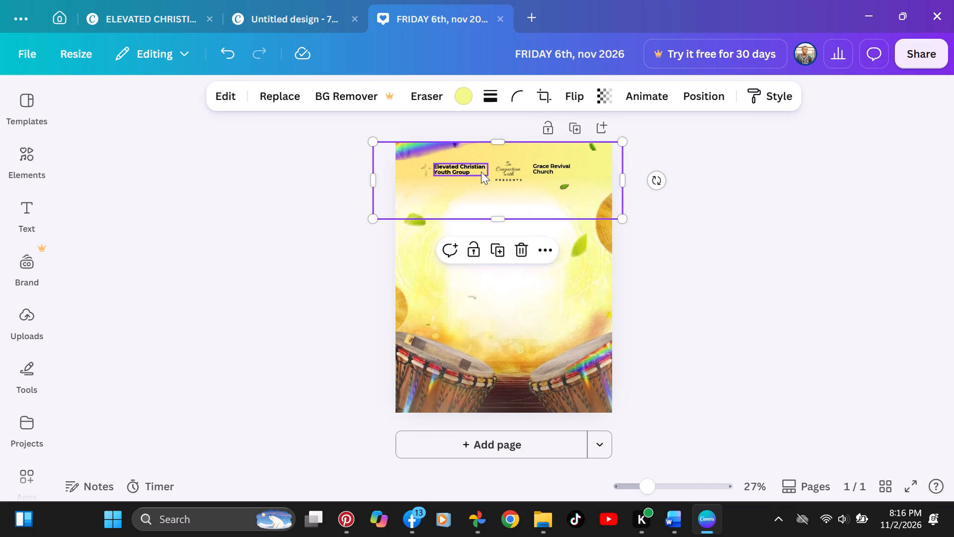
pyautogui.click(466, 168)
pyautogui.press('BackSpace')
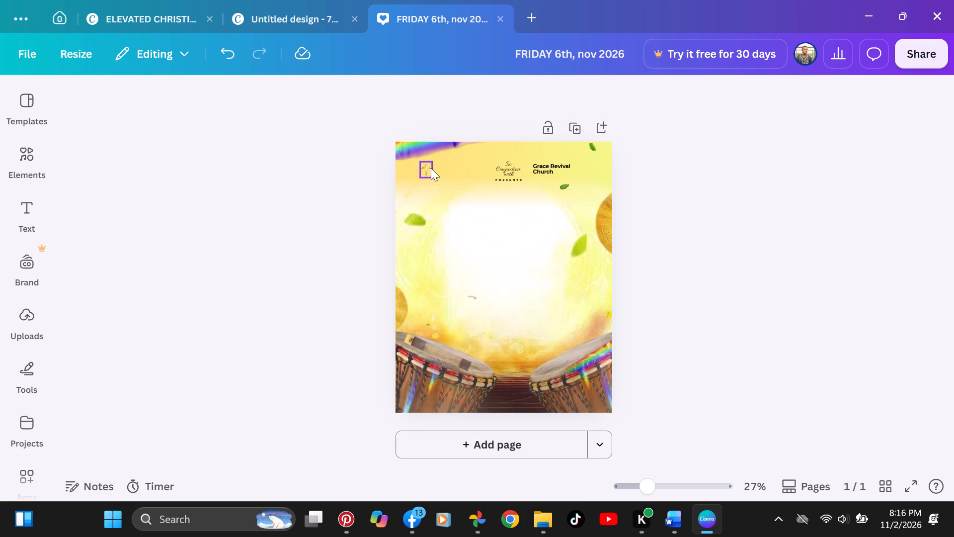
pyautogui.click(429, 169)
pyautogui.press('BackSpace')
pyautogui.click(541, 171)
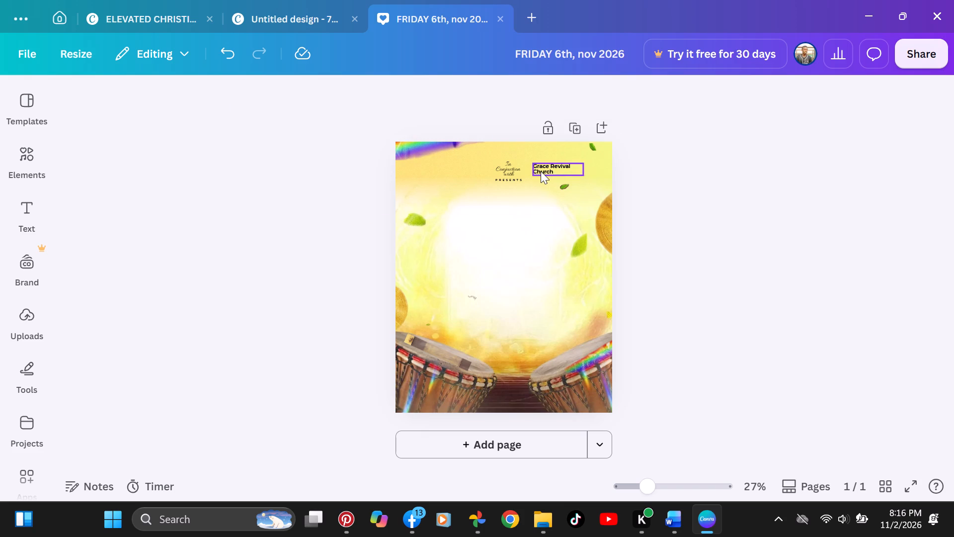
pyautogui.press('BackSpace')
pyautogui.click(563, 187)
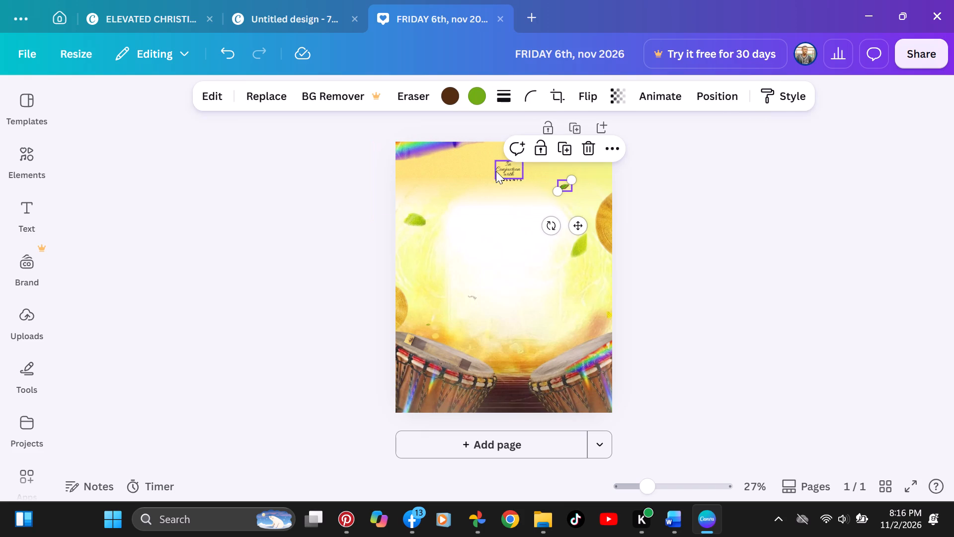
pyautogui.click(505, 171)
pyautogui.press('BackSpace')
pyautogui.press('BackSpace')
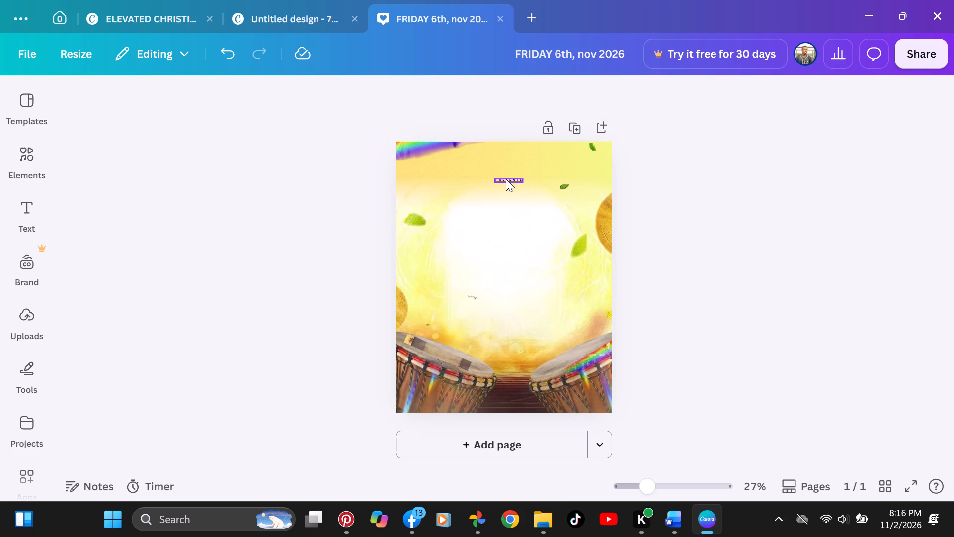
pyautogui.click(506, 179)
pyautogui.press('BackSpace')
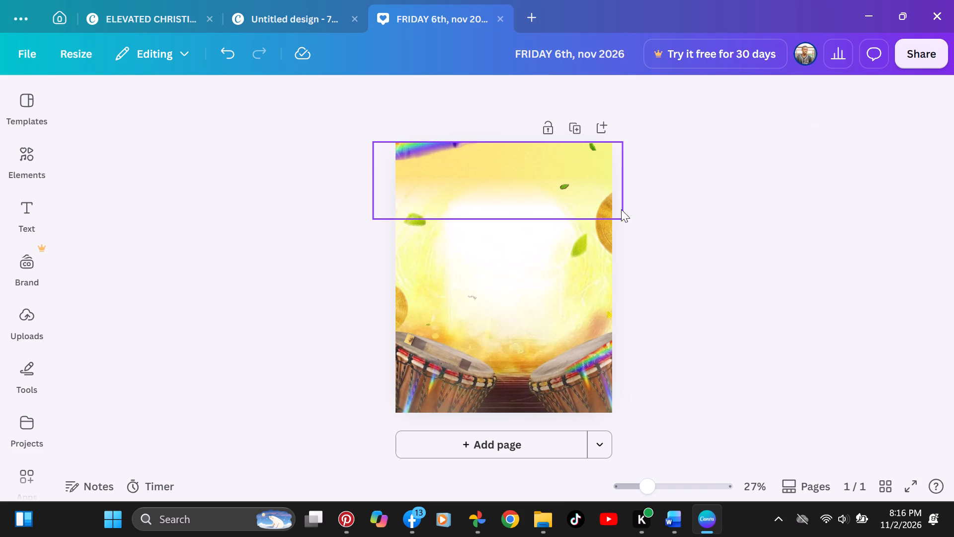
# Select all the remaining decorative elements on the page, including leaves, gradient and rainbow flares, and copy them.
pyautogui.moveTo(655, 162); pyautogui.dragTo(626, 137)
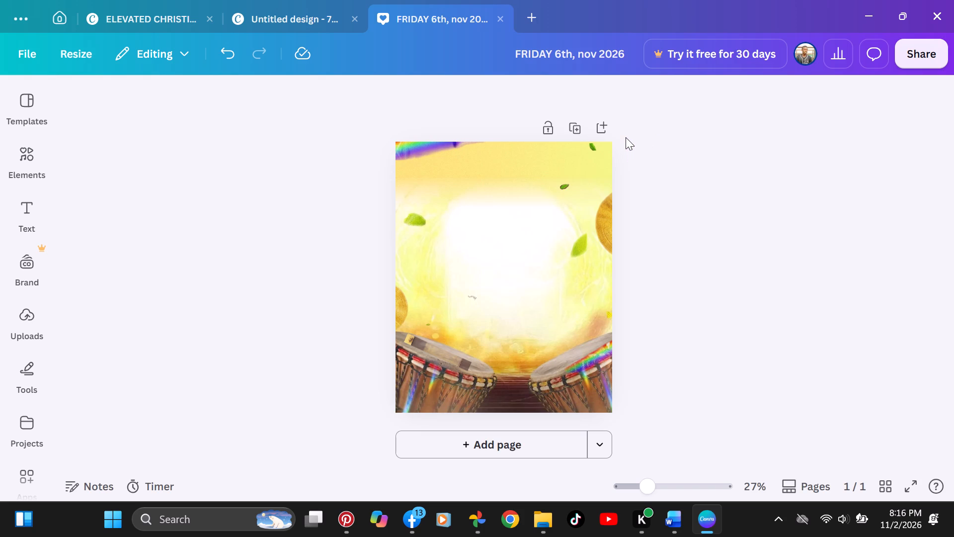
pyautogui.moveTo(620, 133); pyautogui.dragTo(381, 396)
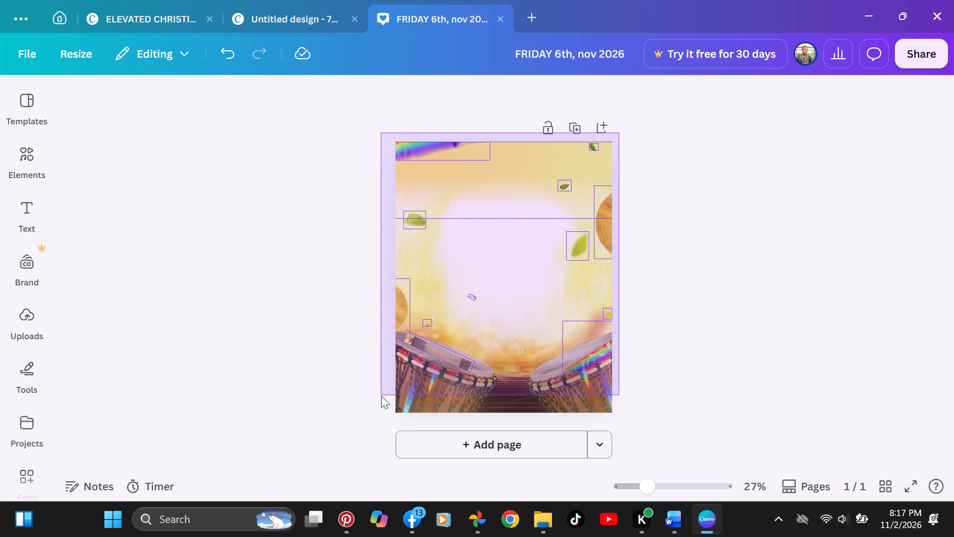
pyautogui.moveTo(381, 396); pyautogui.dragTo(395, 421)
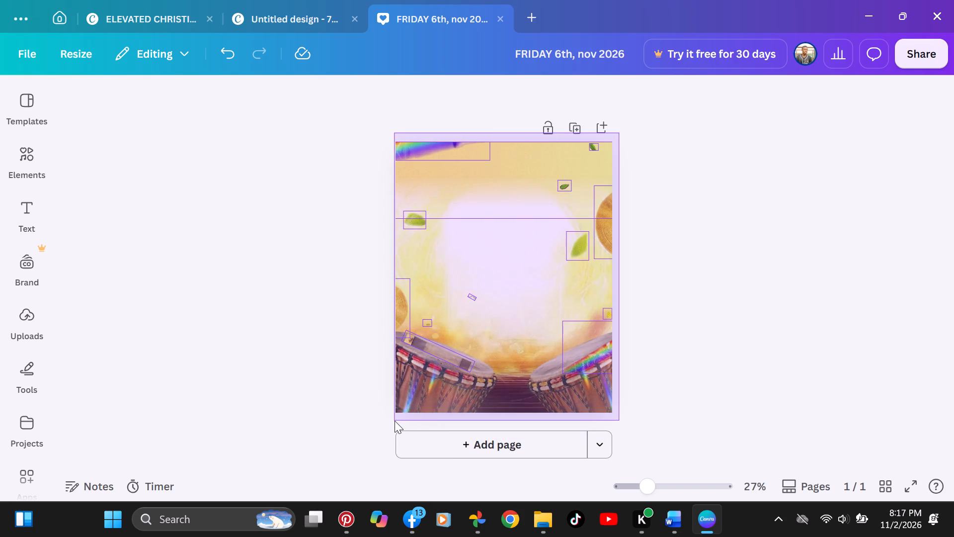
pyautogui.moveTo(395, 421); pyautogui.dragTo(390, 416)
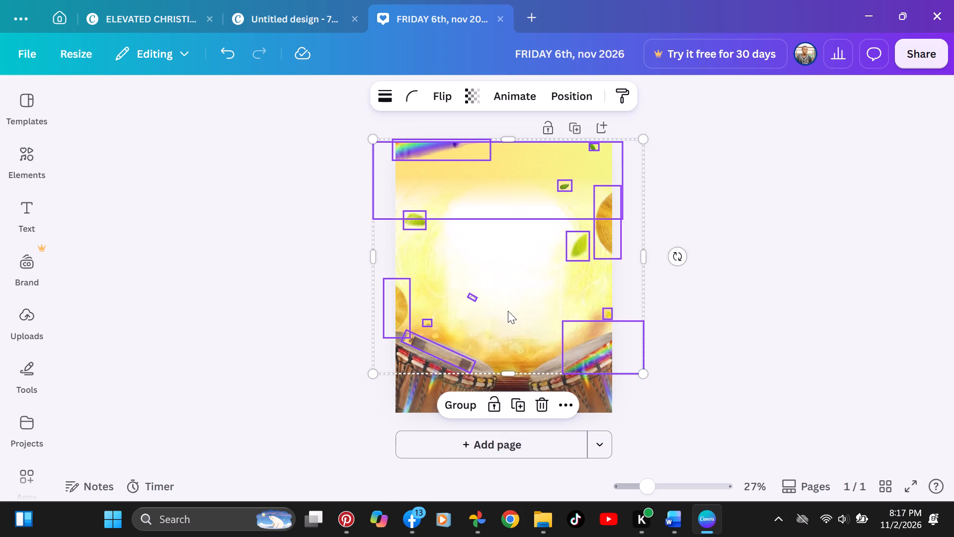
pyautogui.rightClick(508, 311)
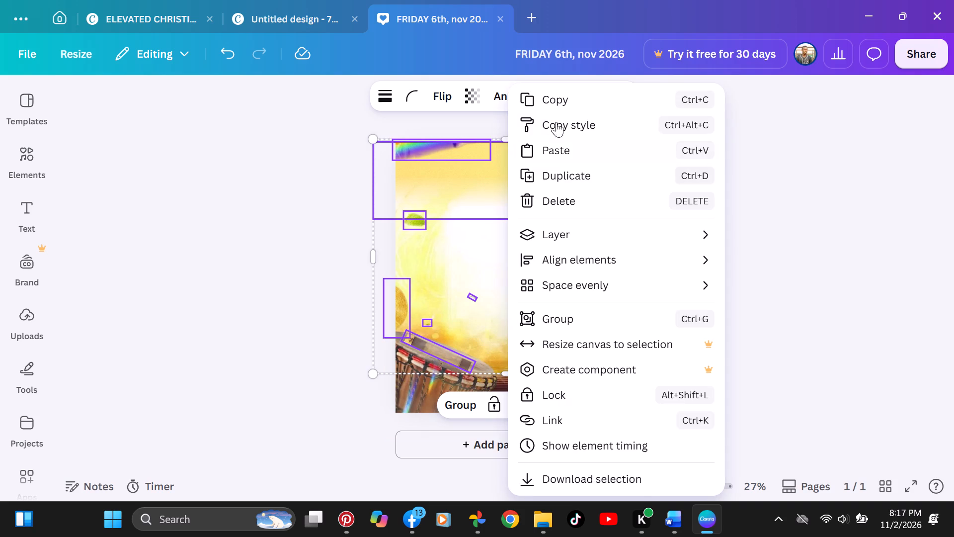
pyautogui.click(568, 97)
# Switch to the ELEVATED CHRISTIAN YOUTH GROUP design and delete the prayer meeting flyer's dark green background.
pyautogui.click(126, 10)
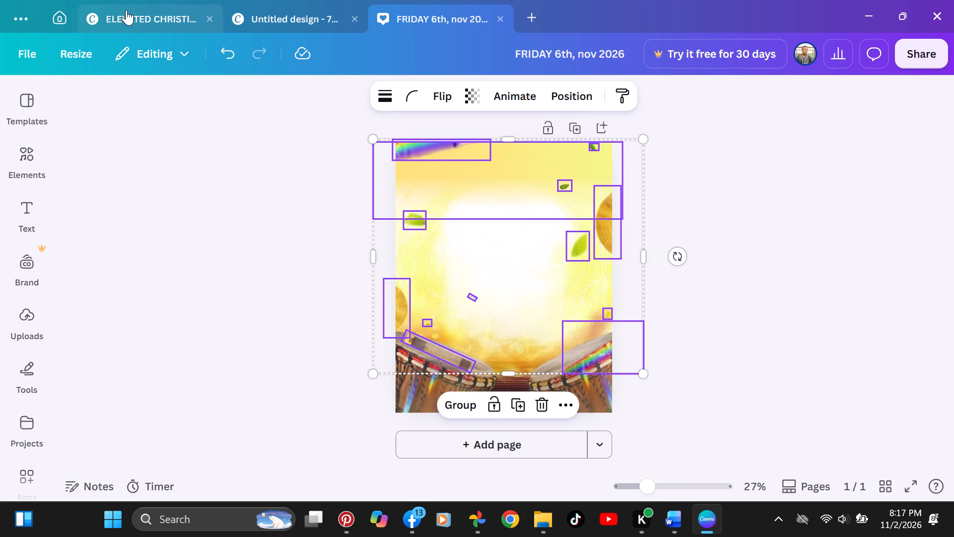
pyautogui.click(612, 176)
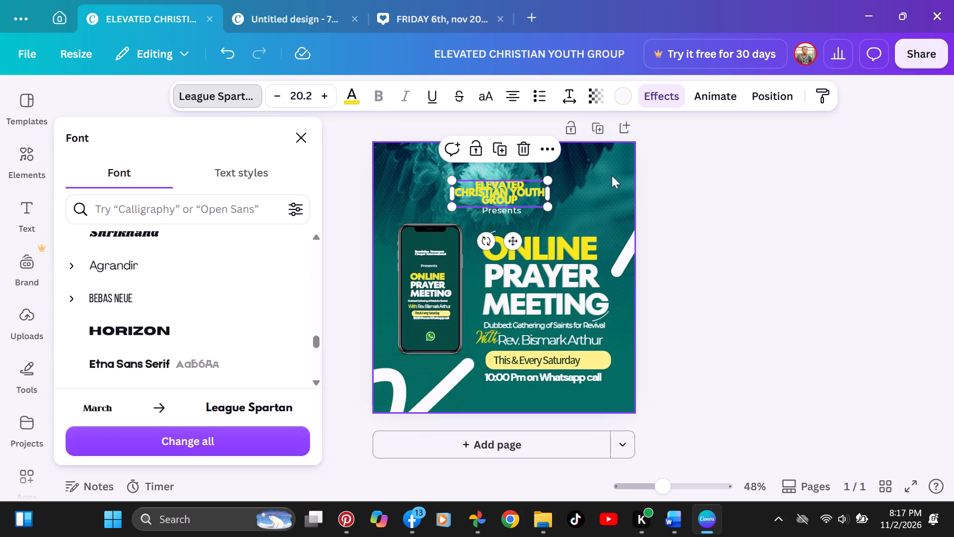
pyautogui.press('BackSpace')
pyautogui.press('BackSpace')
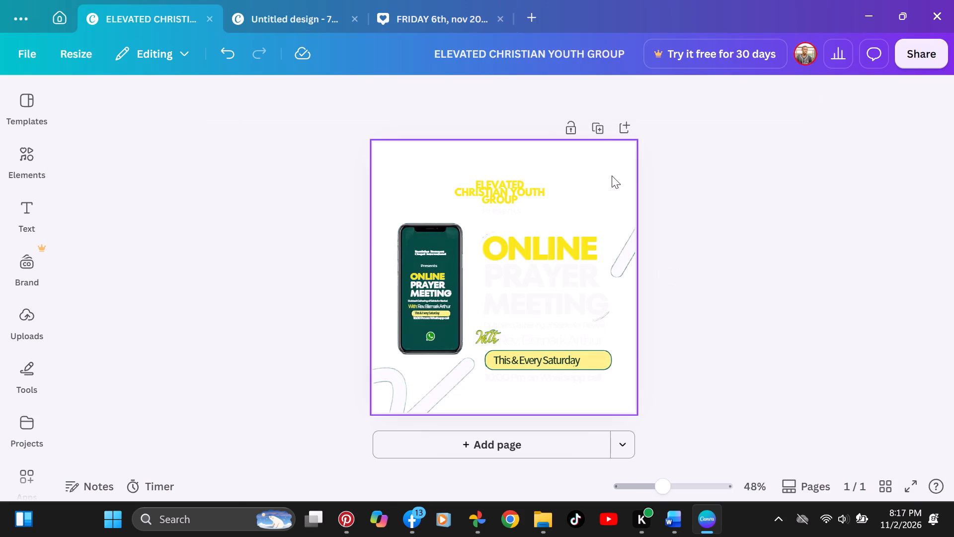
# Paste the copied decorative elements into the prayer meeting flyer and enlarge them together to about 893 by 774.
pyautogui.click(591, 152)
pyautogui.hotkey('ctrl', 'v')
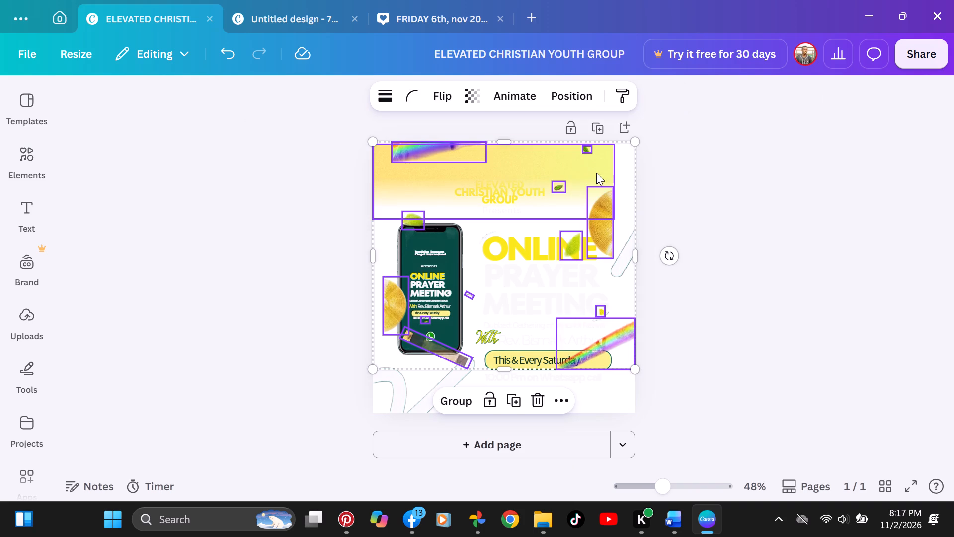
pyautogui.moveTo(631, 363); pyautogui.dragTo(630, 373)
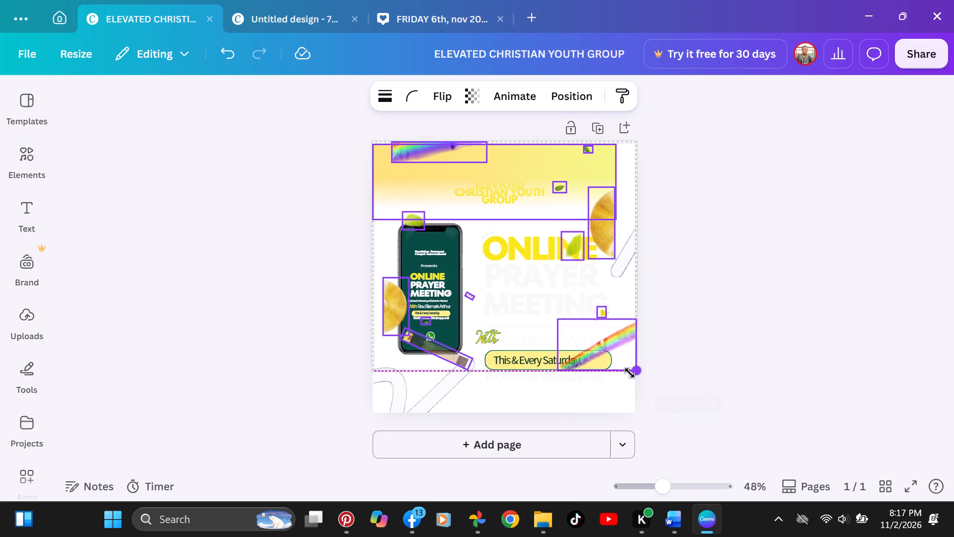
pyautogui.moveTo(630, 373); pyautogui.dragTo(658, 426)
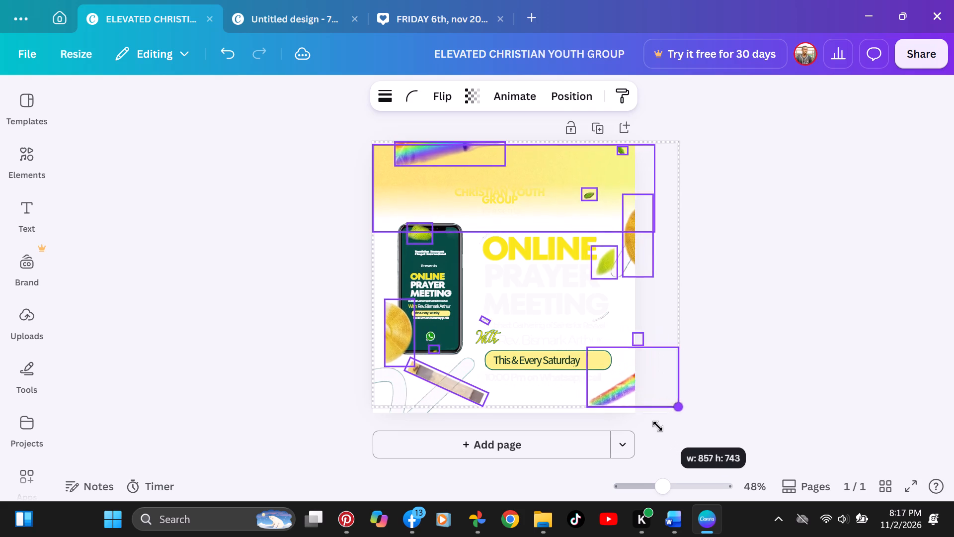
pyautogui.moveTo(658, 426); pyautogui.dragTo(668, 434)
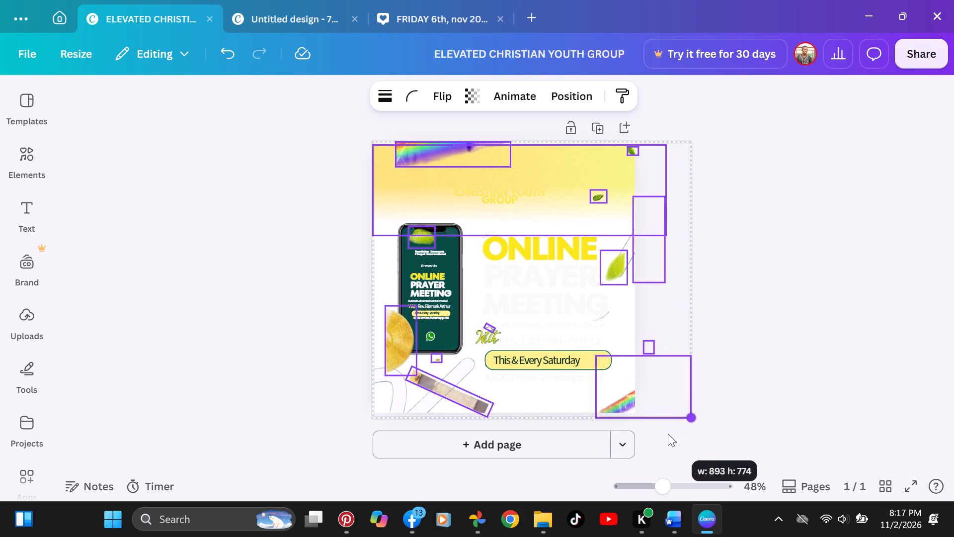
# Centre the pasted decorations horizontally on the page, with their lower edge aligned to the page's bottom edge.
pyautogui.moveTo(665, 307); pyautogui.dragTo(639, 307)
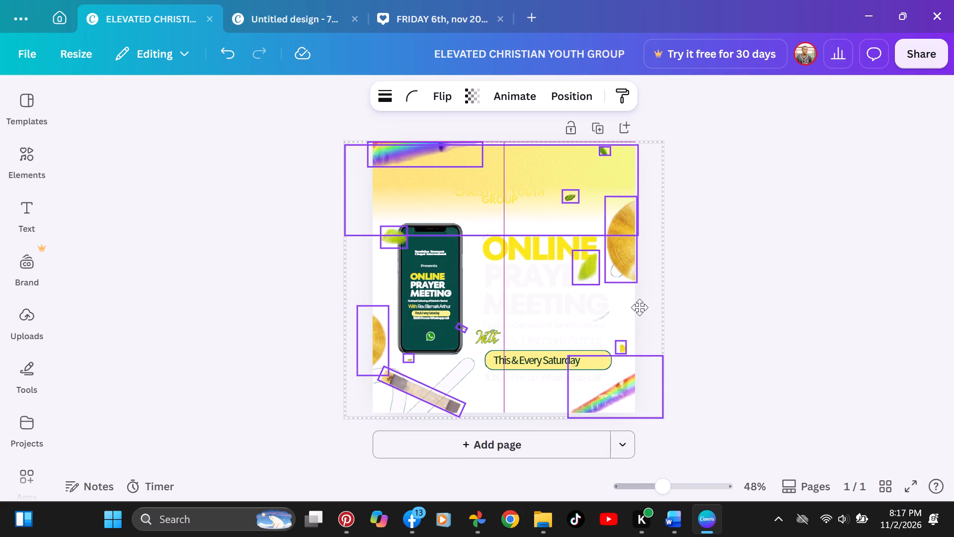
pyautogui.moveTo(639, 307); pyautogui.dragTo(636, 307)
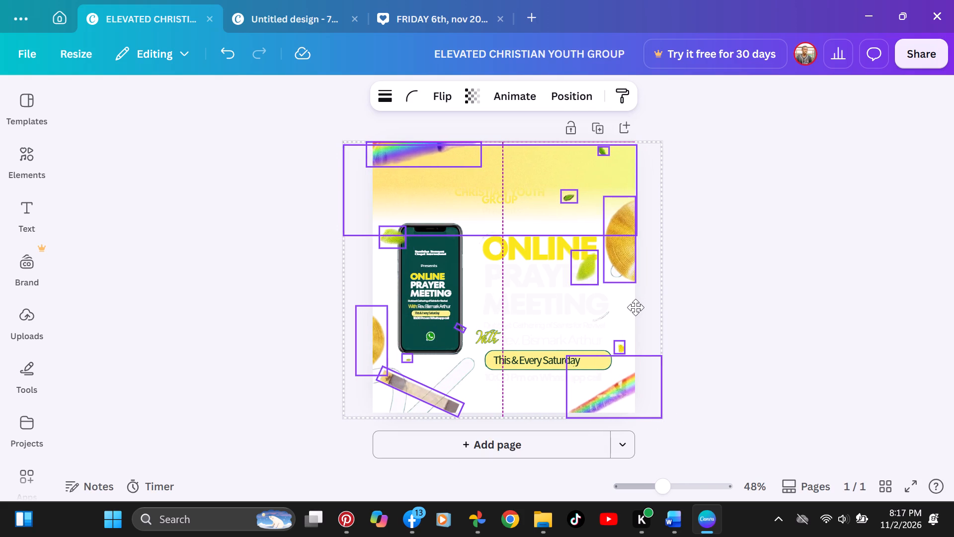
pyautogui.moveTo(636, 307); pyautogui.dragTo(641, 306)
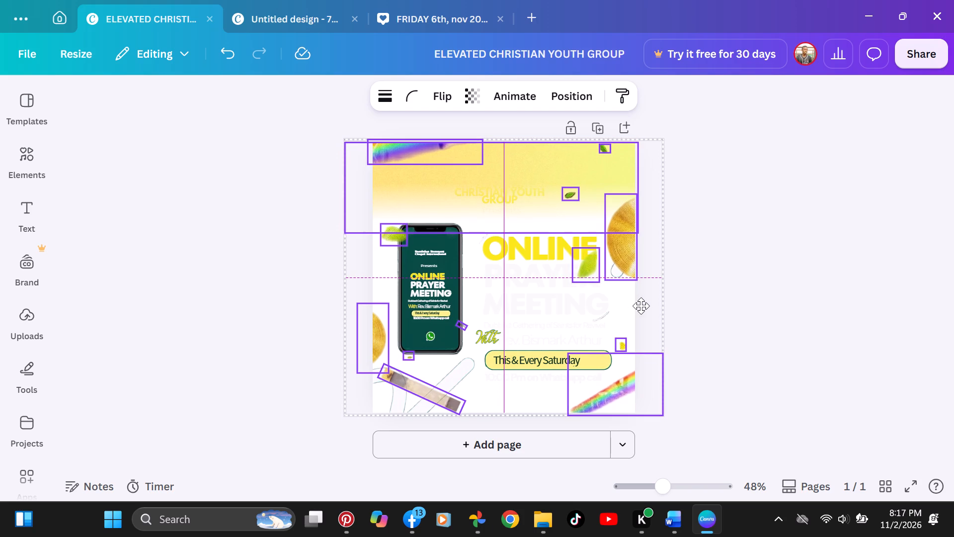
pyautogui.moveTo(641, 306); pyautogui.dragTo(639, 290)
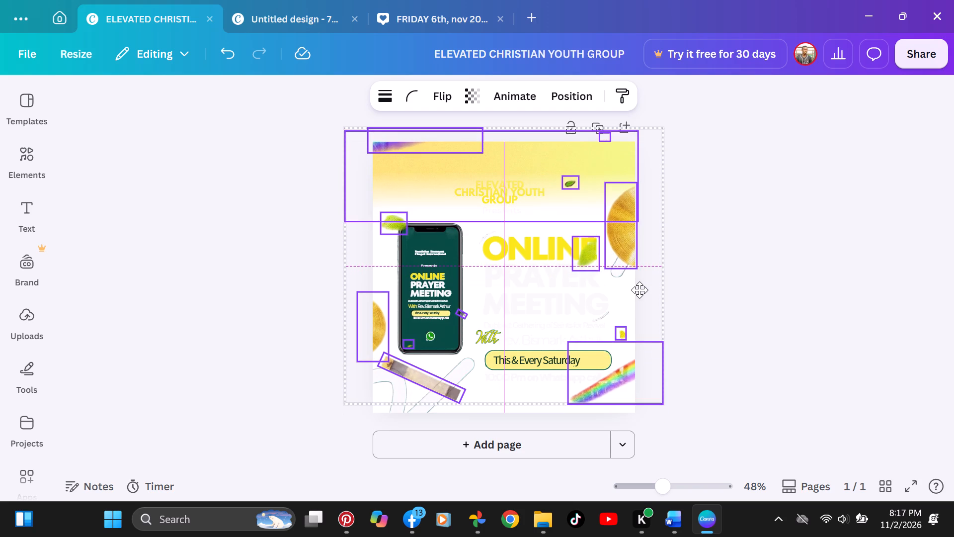
pyautogui.moveTo(639, 290); pyautogui.dragTo(639, 305)
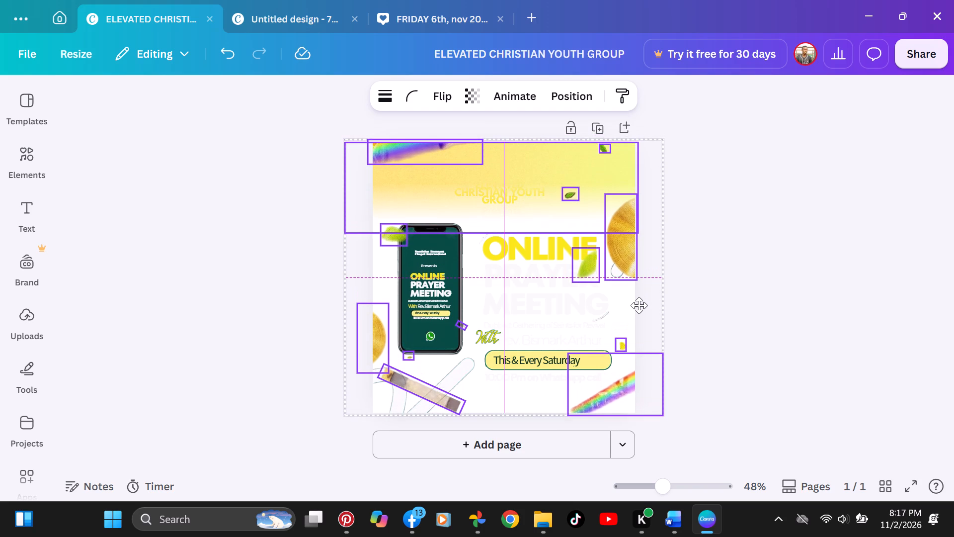
pyautogui.moveTo(639, 305); pyautogui.dragTo(638, 302)
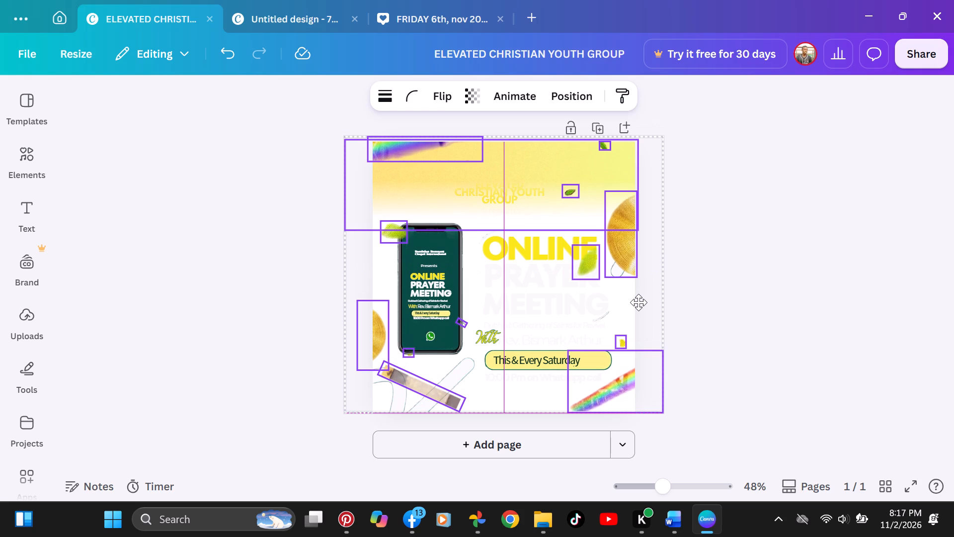
pyautogui.moveTo(638, 302); pyautogui.dragTo(639, 302)
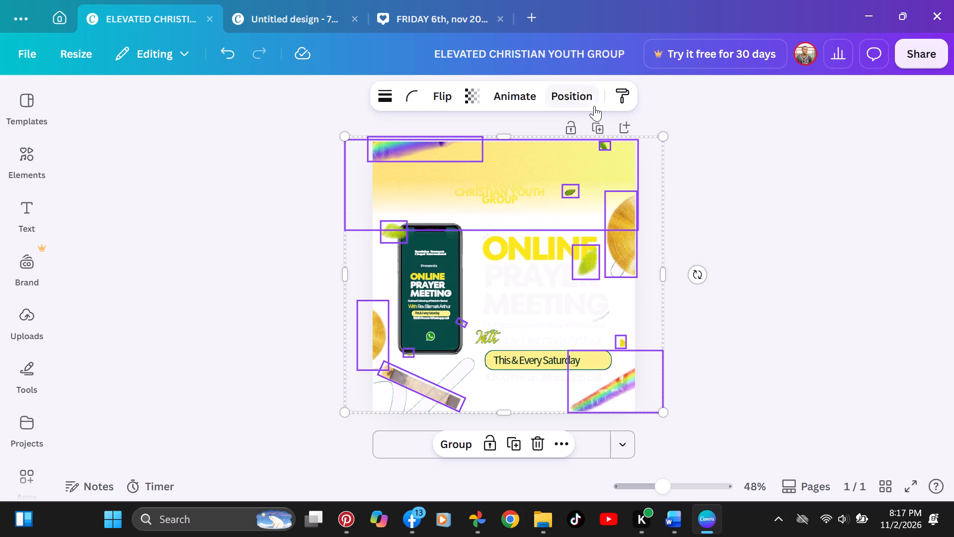
# Send the pasted decorations to the back, behind the flyer's text and phone mockup, and deselect them.
pyautogui.click(588, 101)
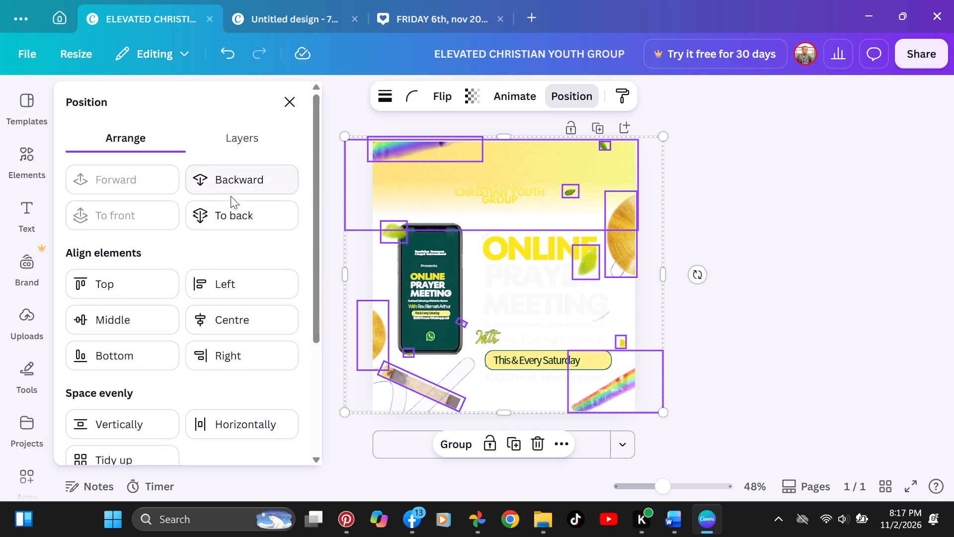
pyautogui.click(239, 217)
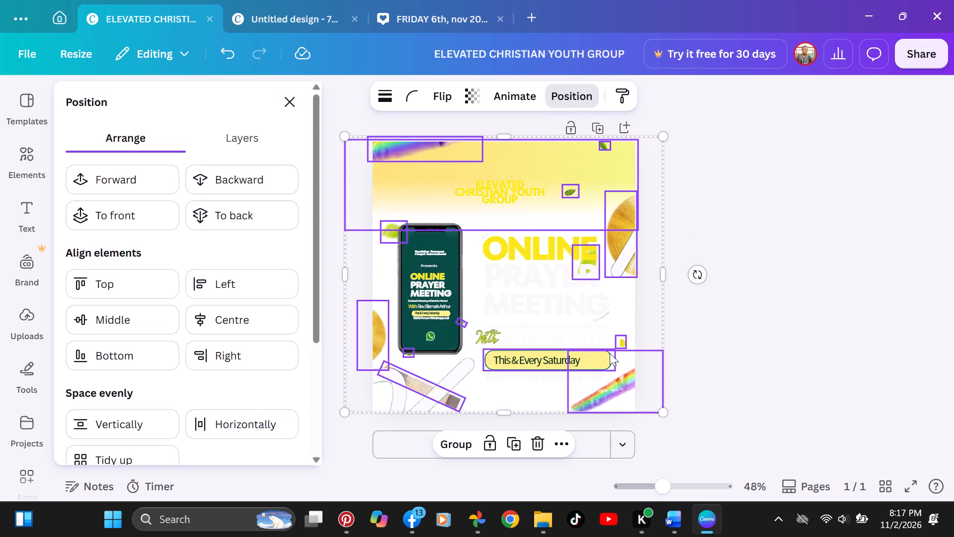
pyautogui.click(833, 349)
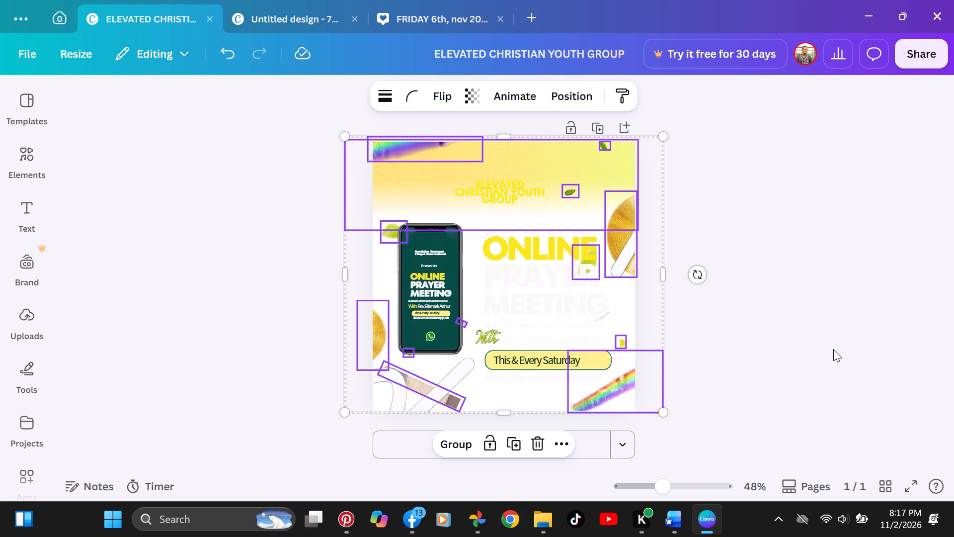
pyautogui.click(833, 349)
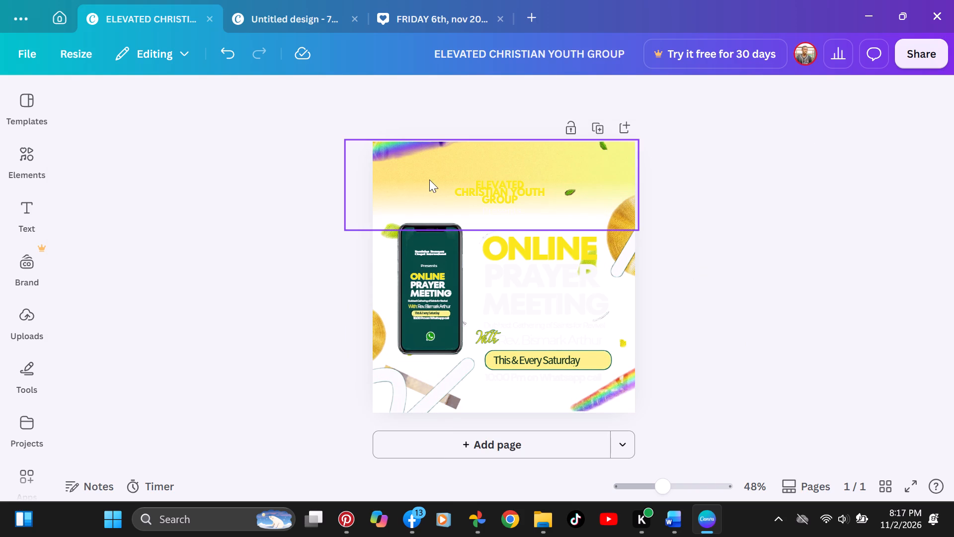
# Switch to the FRIDAY 6th, nov 2026 design and copy its yellow background image with the two drums.
pyautogui.click(425, 2)
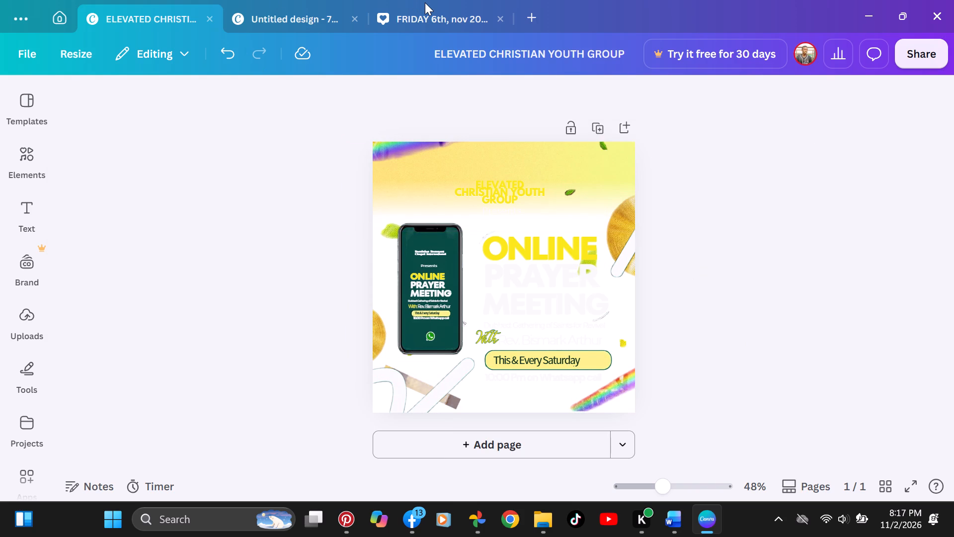
pyautogui.click(432, 18)
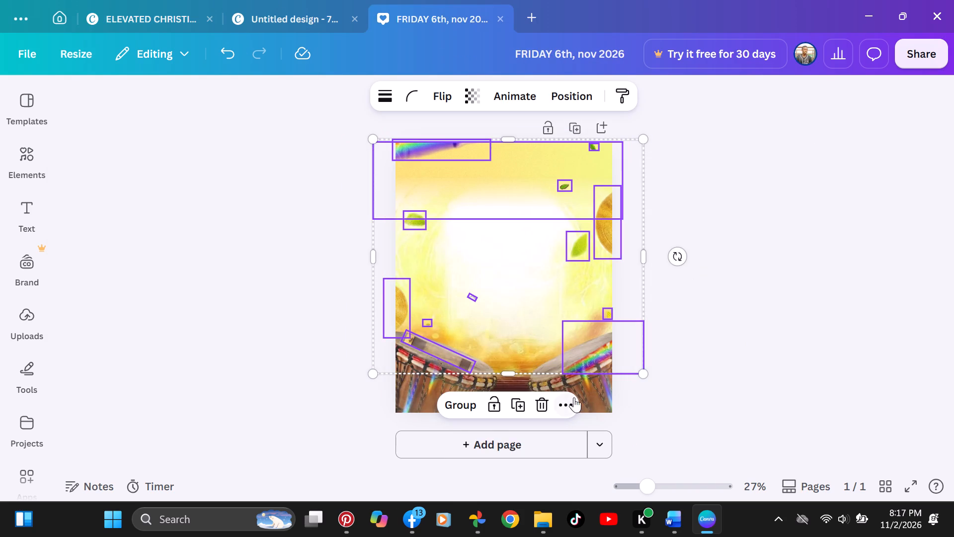
pyautogui.click(595, 397)
pyautogui.moveTo(595, 397); pyautogui.dragTo(624, 395)
pyautogui.rightClick(624, 395)
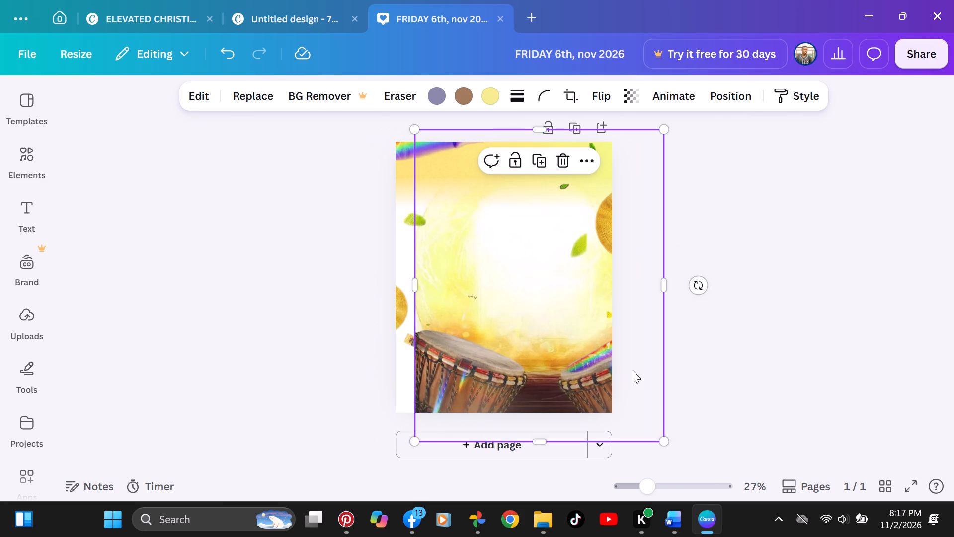
pyautogui.rightClick(627, 250)
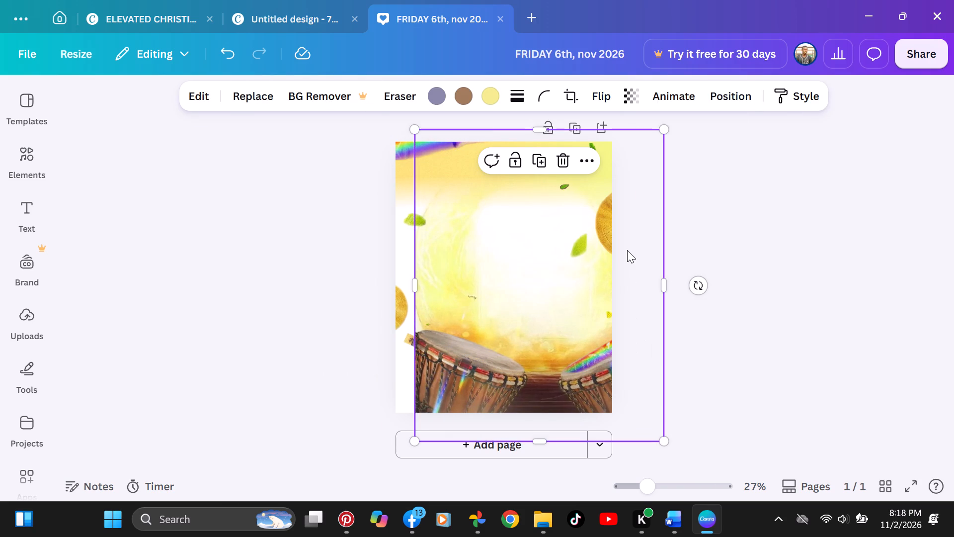
pyautogui.rightClick(627, 250)
pyautogui.rightClick(627, 250)
pyautogui.moveTo(535, 270); pyautogui.dragTo(529, 226)
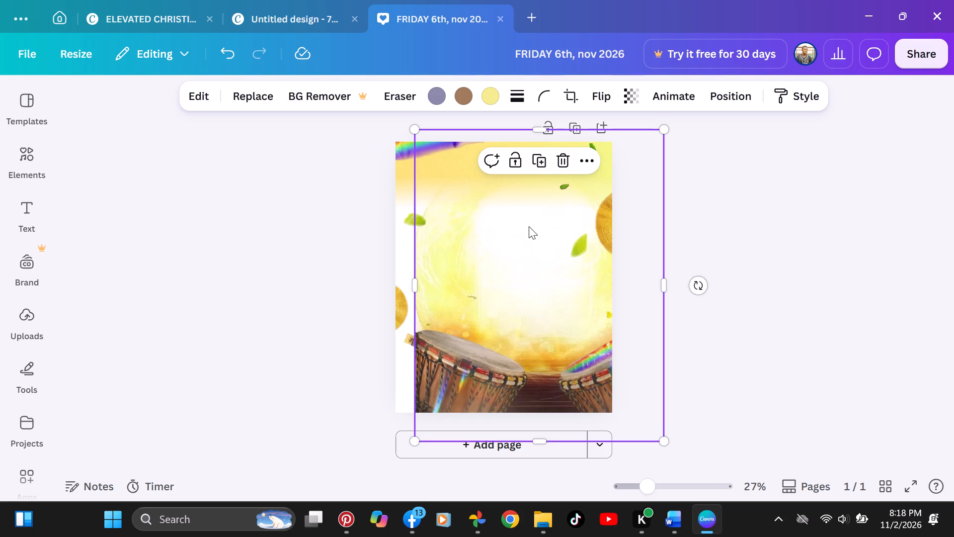
pyautogui.moveTo(529, 226); pyautogui.dragTo(522, 214)
pyautogui.rightClick(522, 214)
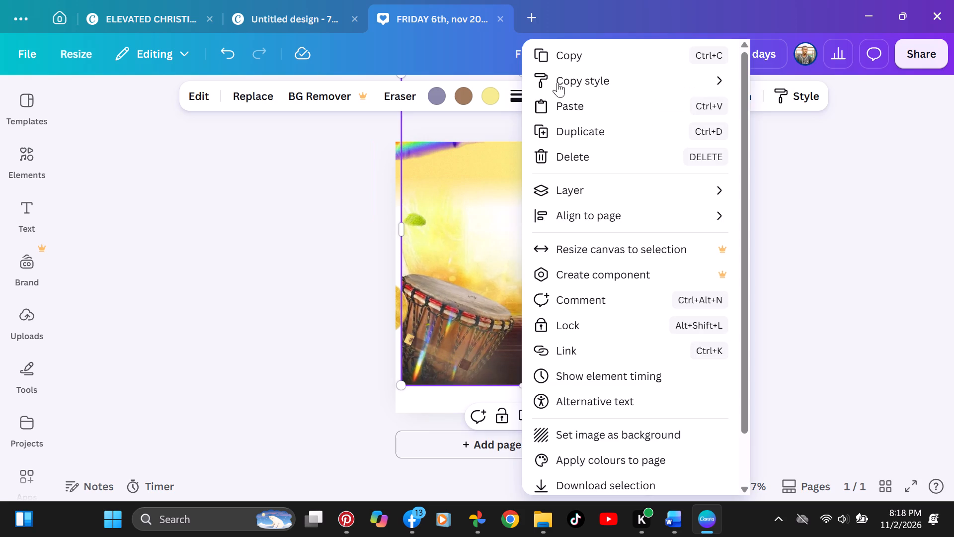
pyautogui.click(575, 51)
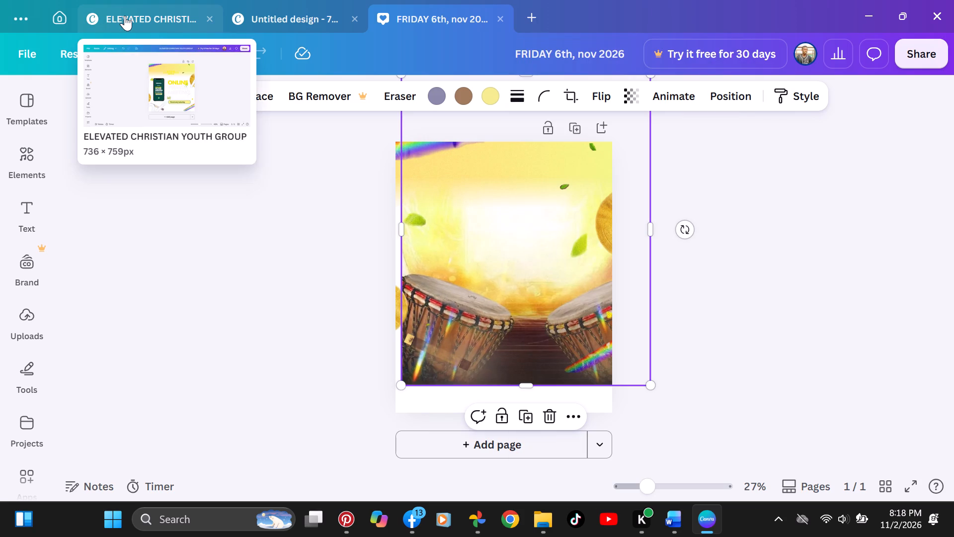
# Paste the drum background into the ELEVATED CHRISTIAN YOUTH GROUP flyer and enlarge and position it to cover the whole page.
pyautogui.click(125, 15)
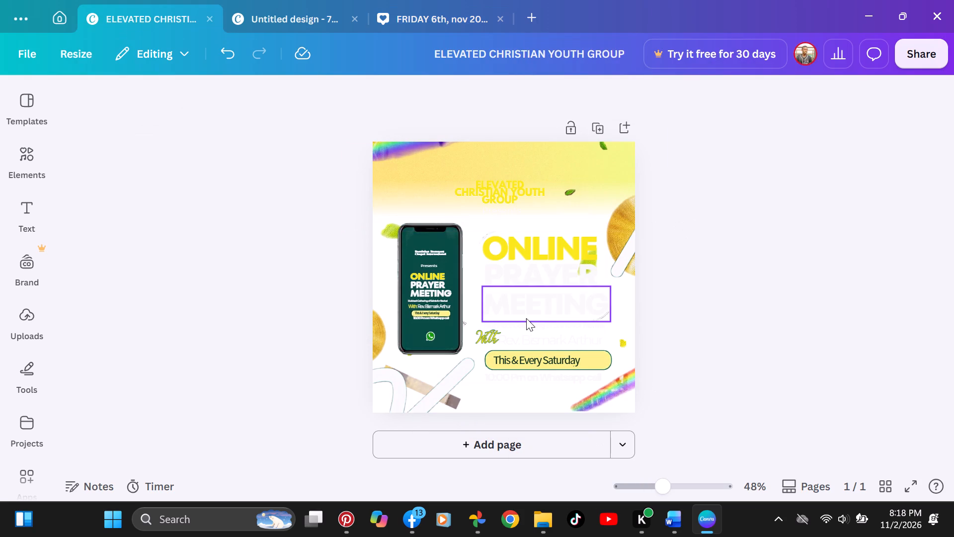
pyautogui.hotkey('ctrl', 'v')
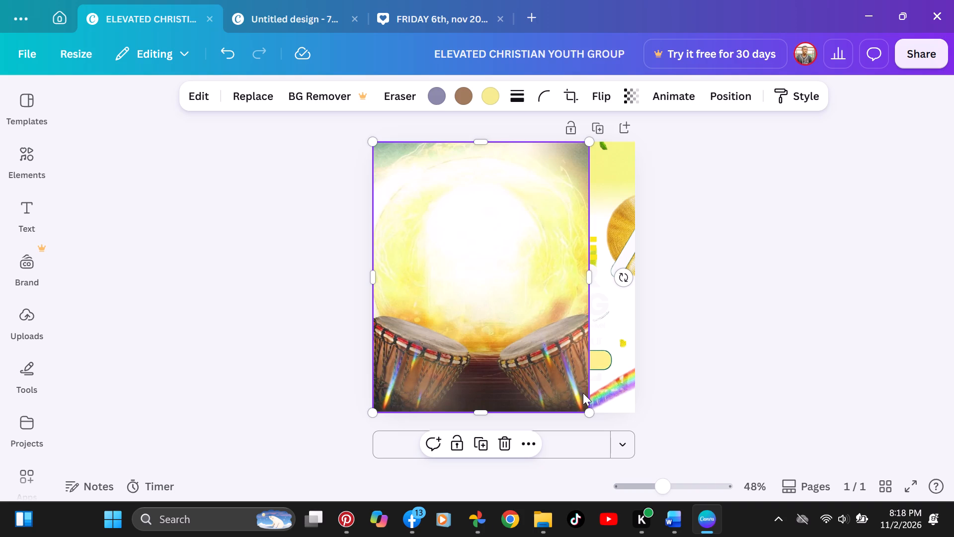
pyautogui.moveTo(591, 413); pyautogui.dragTo(648, 427)
pyautogui.moveTo(495, 339); pyautogui.dragTo(494, 298)
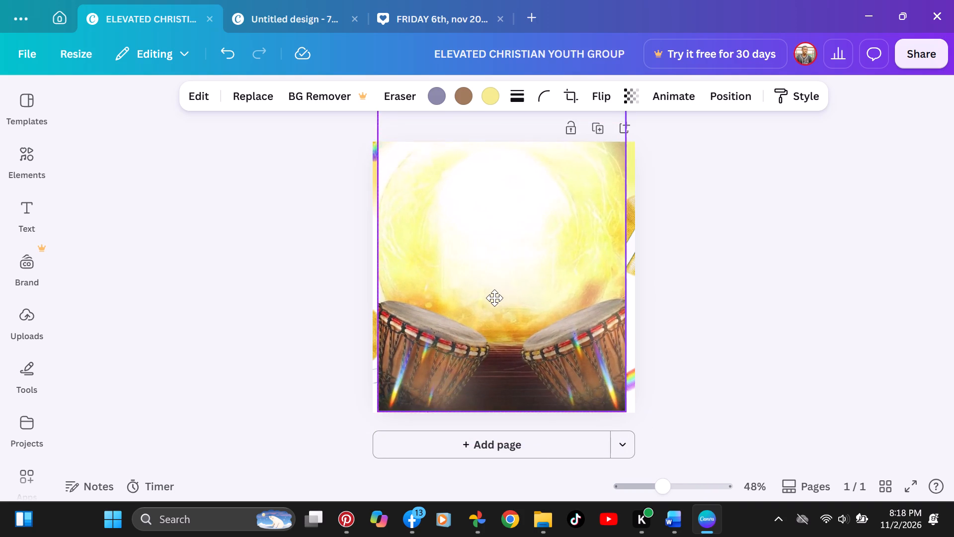
pyautogui.moveTo(494, 298); pyautogui.dragTo(491, 297)
pyautogui.moveTo(617, 407); pyautogui.dragTo(668, 419)
pyautogui.moveTo(568, 321); pyautogui.dragTo(568, 324)
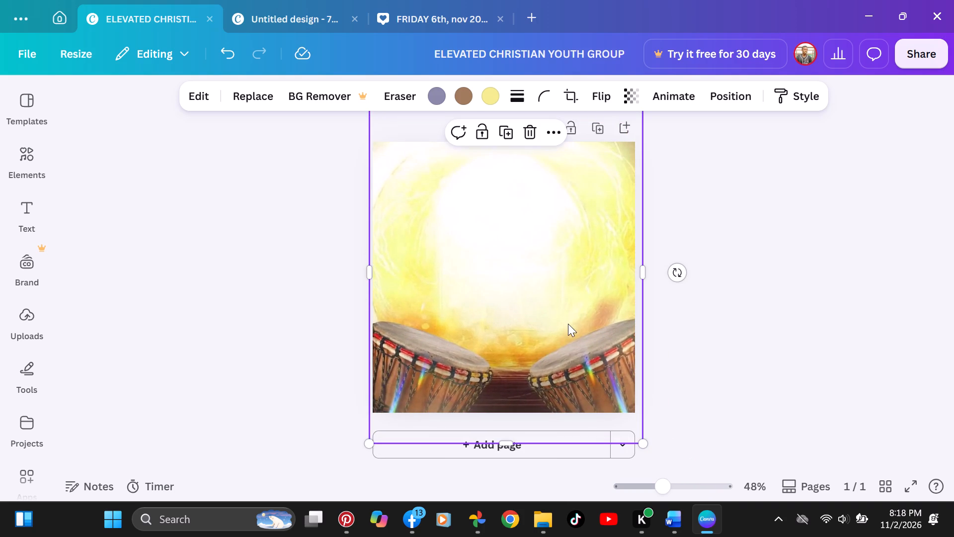
pyautogui.moveTo(568, 324); pyautogui.dragTo(568, 339)
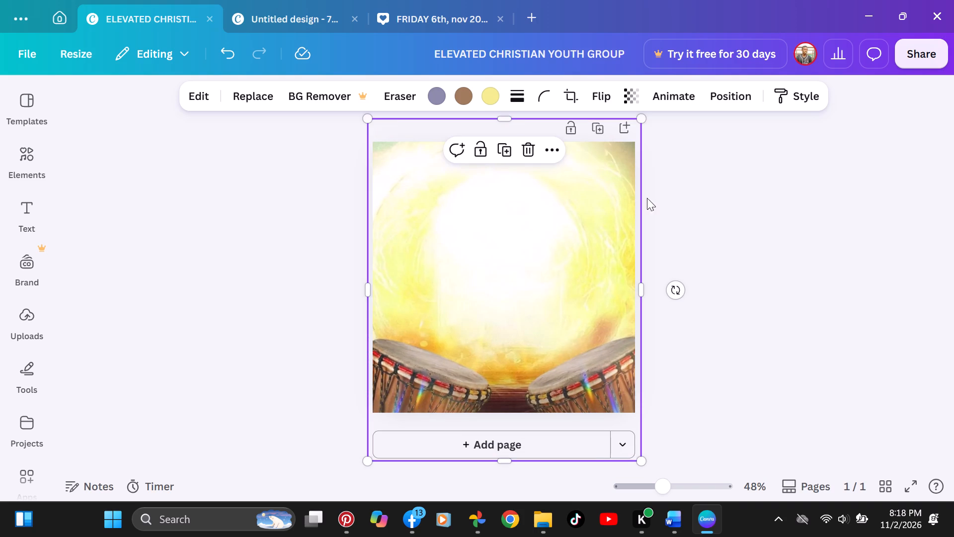
# Send the drum background image to the back, behind all the flyer's text and decorations.
pyautogui.click(723, 91)
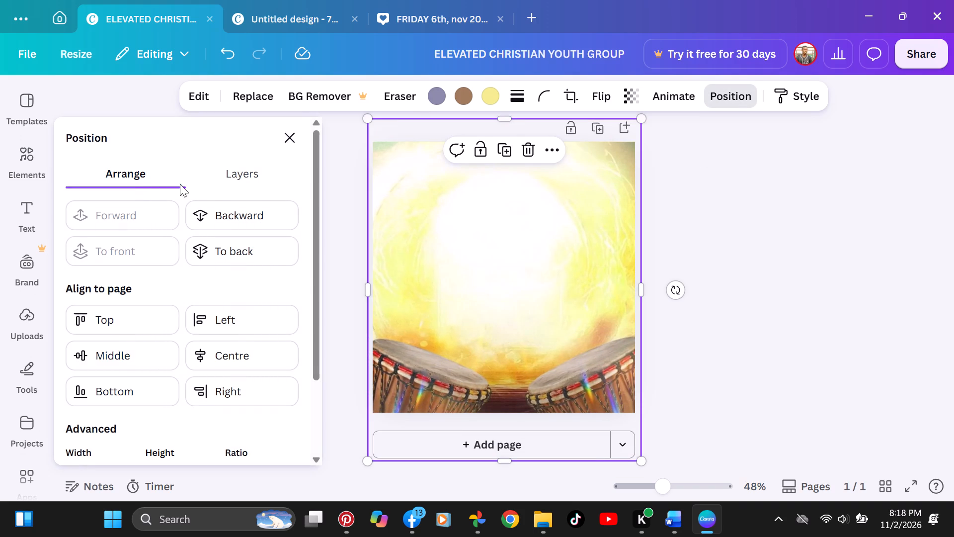
pyautogui.click(249, 243)
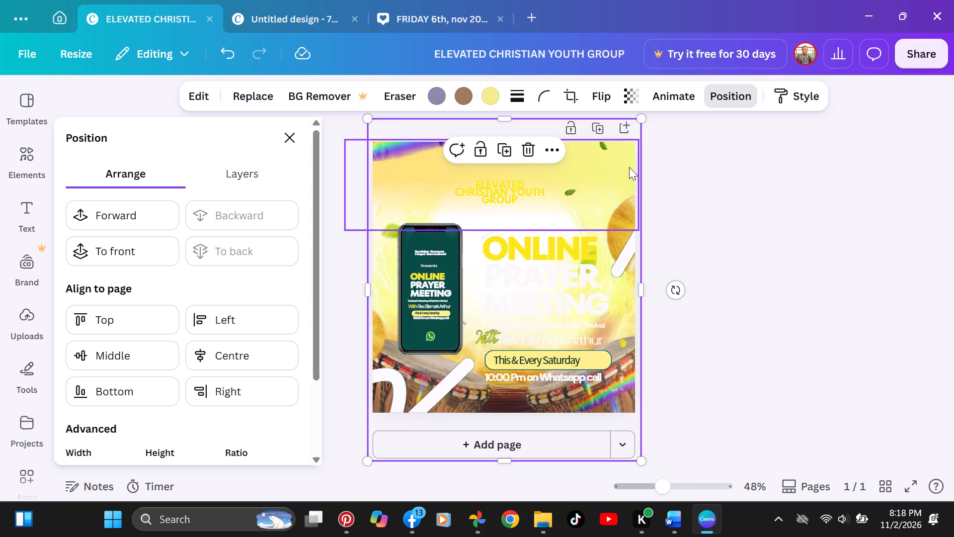
# Move the drum background down until its top edge sits at the page's top edge, still covering the full width.
pyautogui.moveTo(629, 128); pyautogui.dragTo(628, 140)
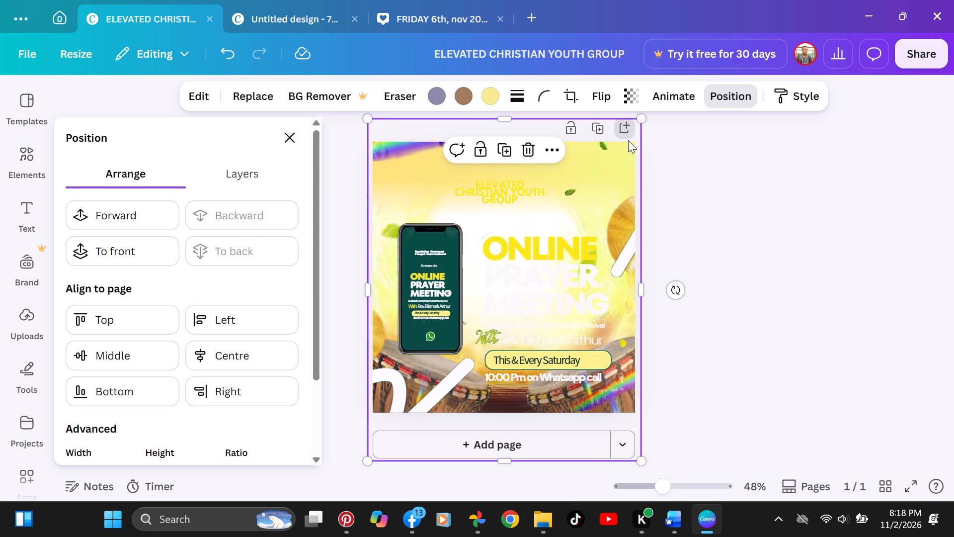
pyautogui.moveTo(628, 140); pyautogui.dragTo(631, 138)
pyautogui.moveTo(631, 138); pyautogui.dragTo(631, 150)
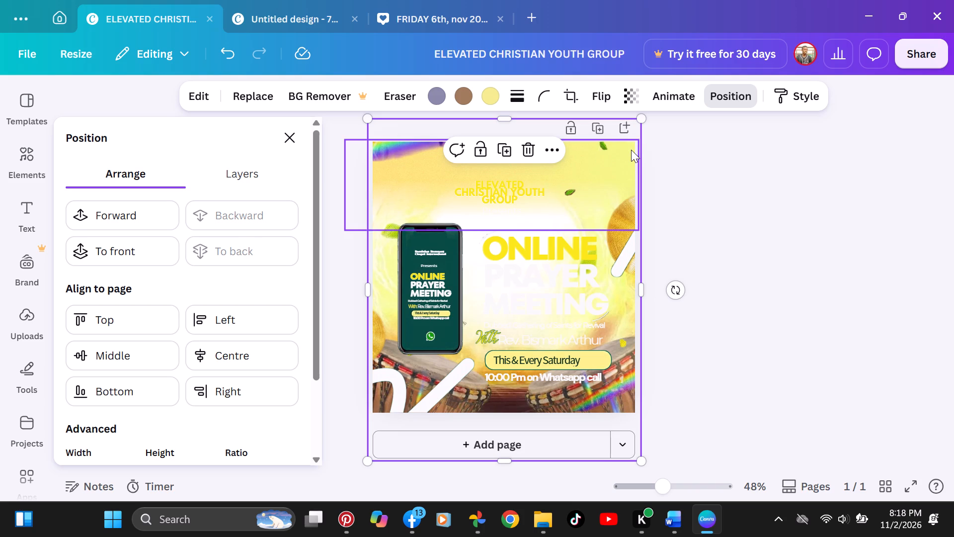
pyautogui.moveTo(534, 128); pyautogui.dragTo(532, 153)
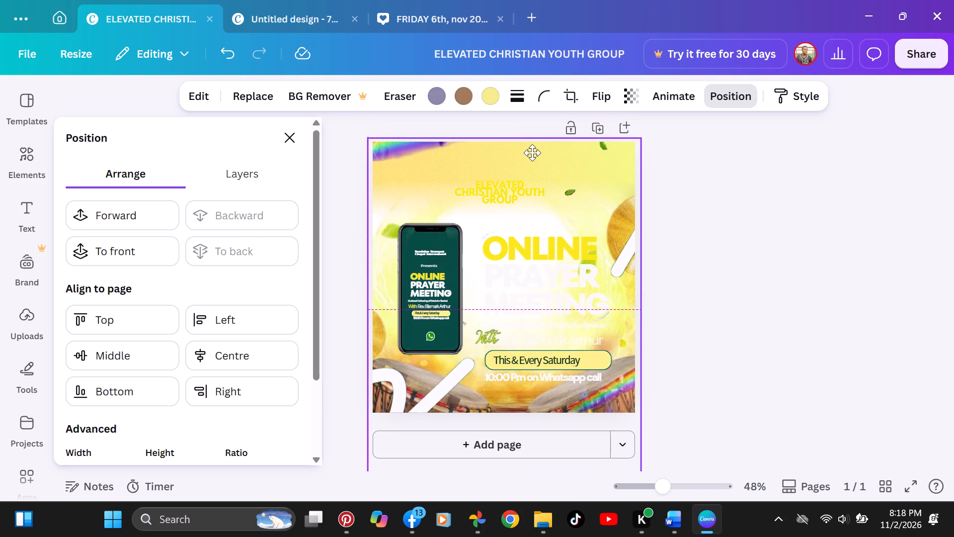
pyautogui.moveTo(532, 153); pyautogui.dragTo(532, 152)
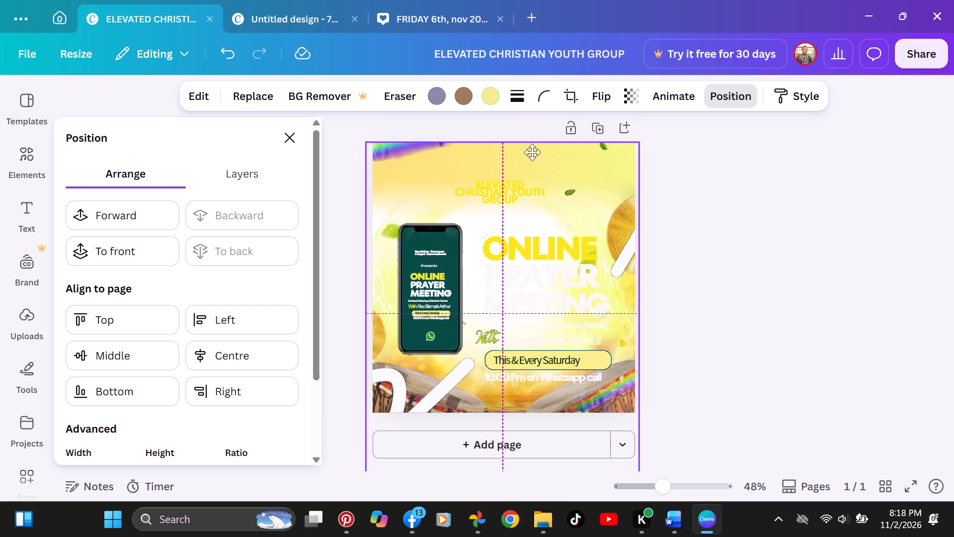
pyautogui.moveTo(532, 152); pyautogui.dragTo(532, 149)
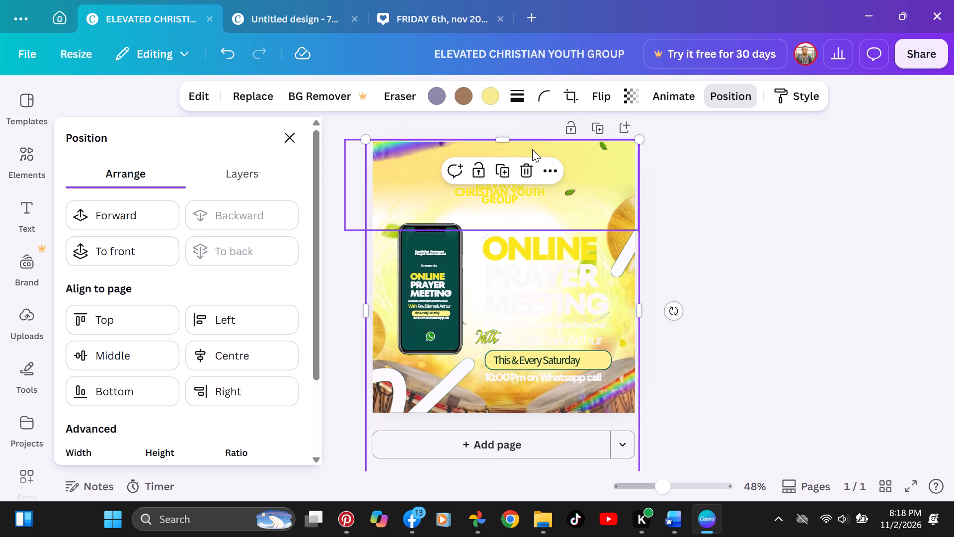
pyautogui.click(778, 217)
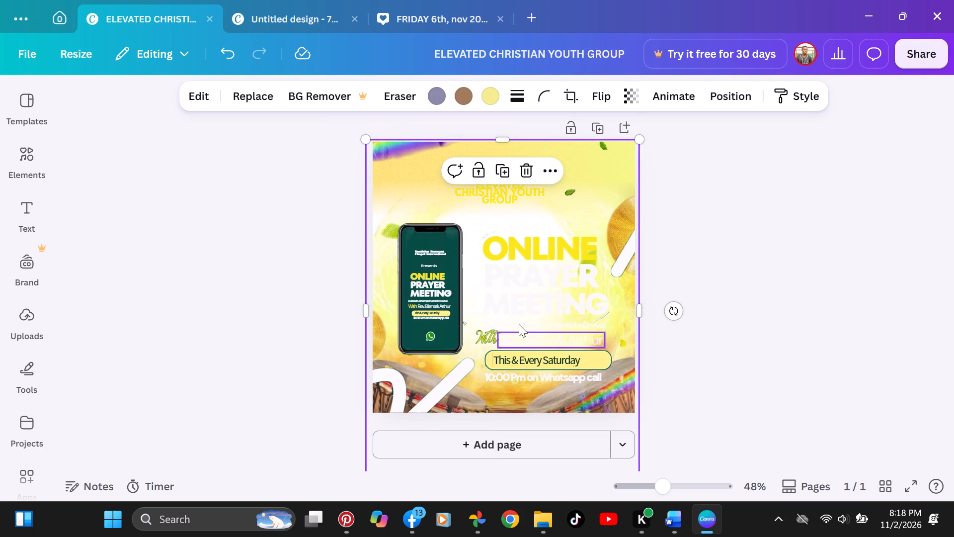
pyautogui.click(721, 357)
# Delete the two thick white line shapes, one at the page's lower-left corner and one at its right edge.
pyautogui.click(422, 385)
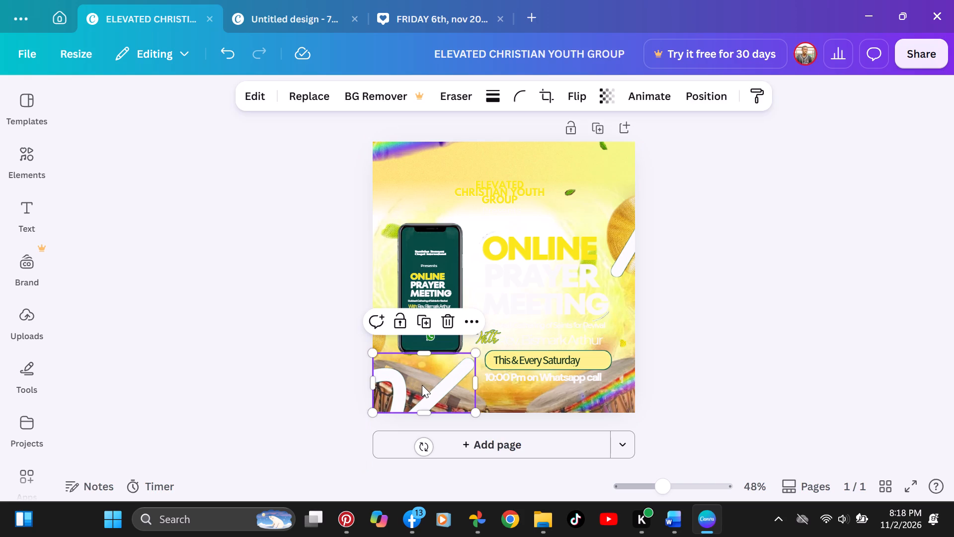
pyautogui.press('BackSpace')
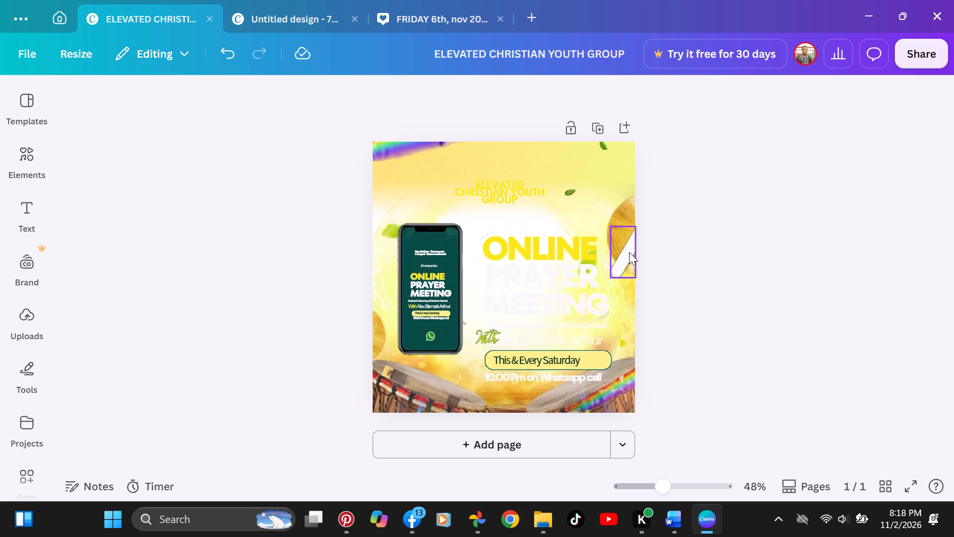
pyautogui.click(629, 252)
pyautogui.press('BackSpace')
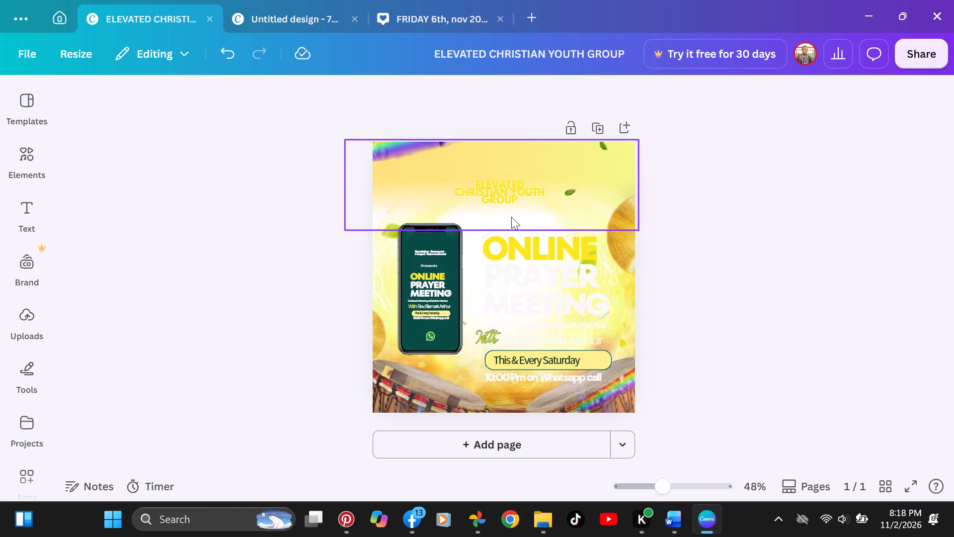
# Change the font of the ELEVATED CHRISTIAN YOUTH GROUP heading to March.
pyautogui.click(511, 198)
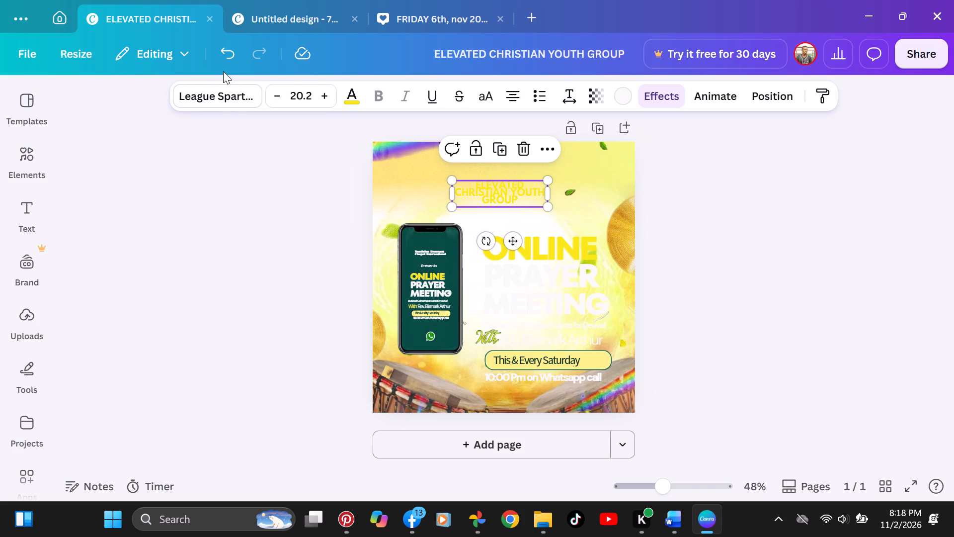
pyautogui.click(214, 89)
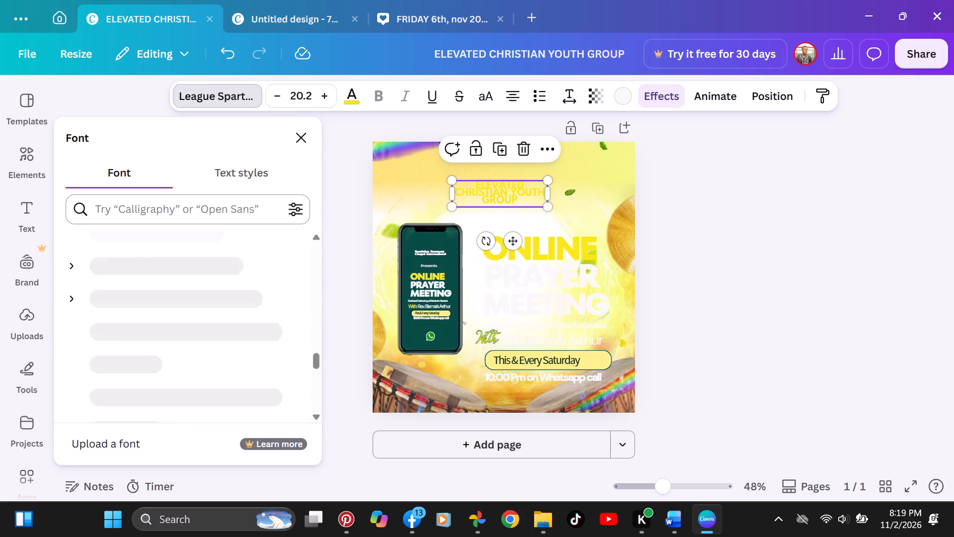
pyautogui.moveTo(318, 353); pyautogui.dragTo(321, 183)
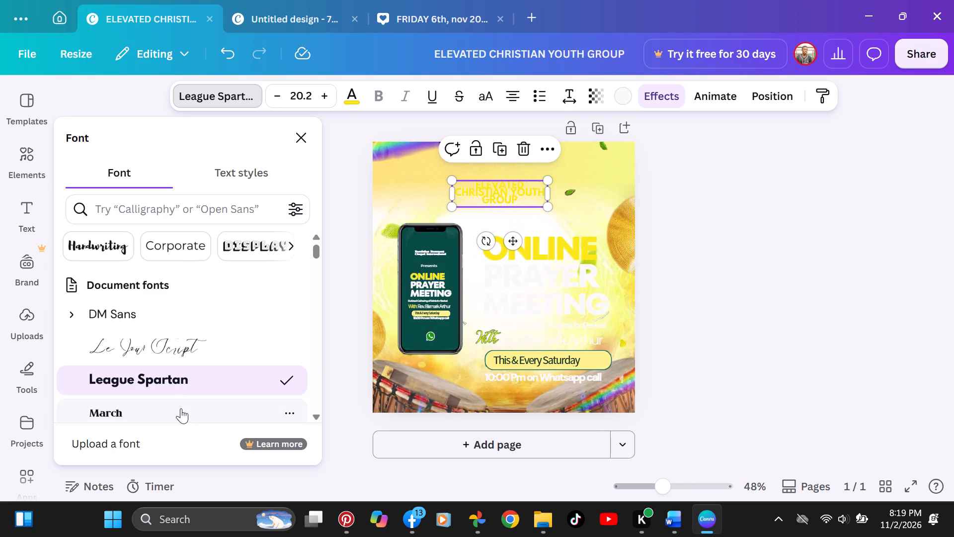
pyautogui.click(181, 409)
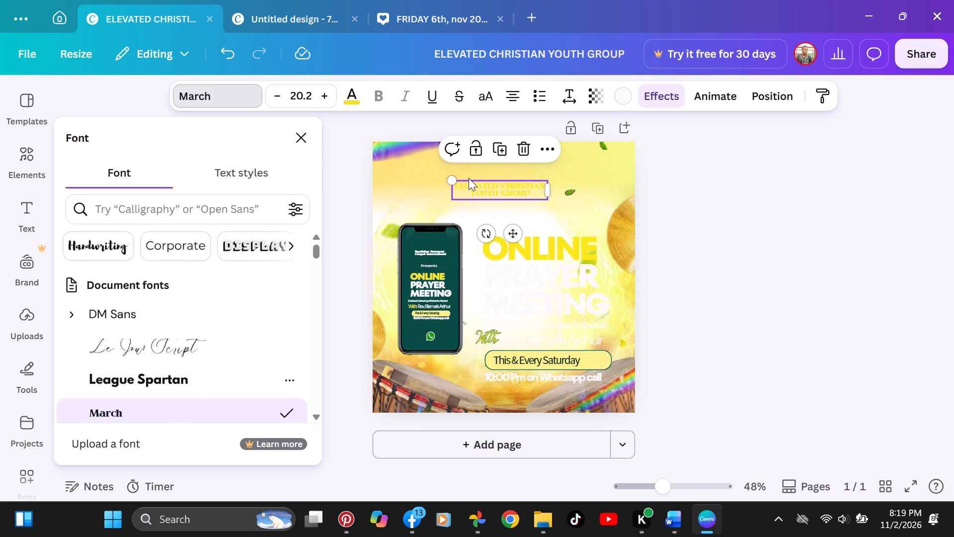
# Set the ELEVATED CHRISTIAN YOUTH GROUP heading's text colour to solid black.
pyautogui.click(354, 99)
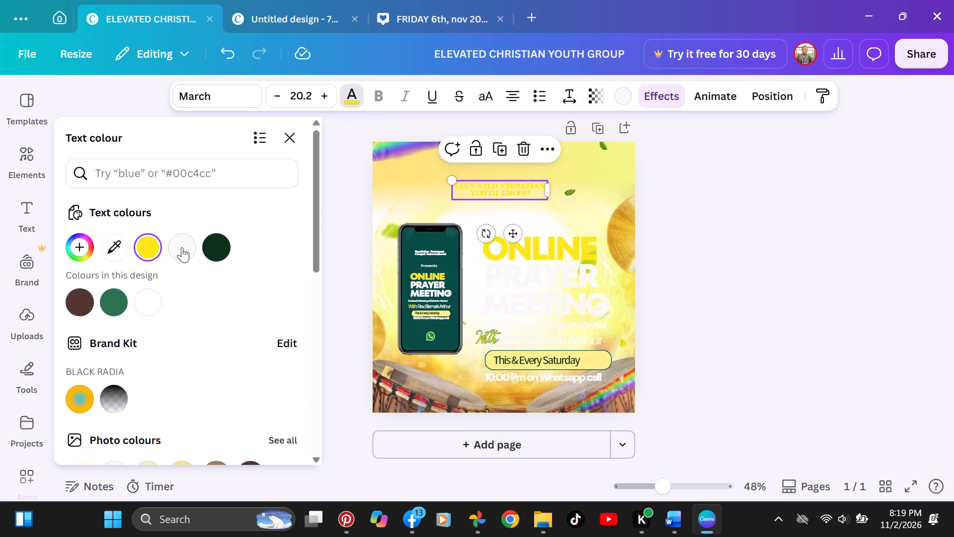
pyautogui.click(176, 254)
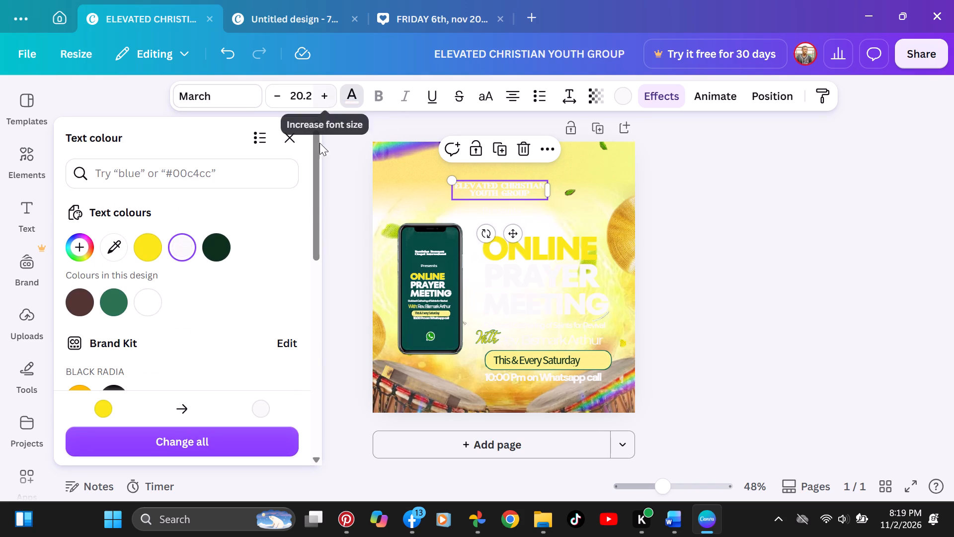
pyautogui.moveTo(318, 150); pyautogui.dragTo(338, 327)
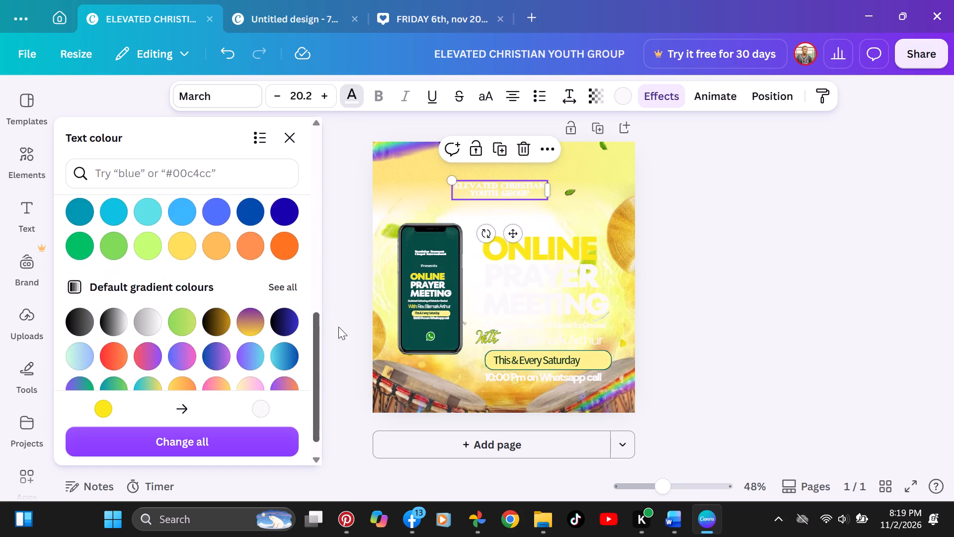
pyautogui.moveTo(338, 327); pyautogui.dragTo(335, 293)
pyautogui.click(83, 250)
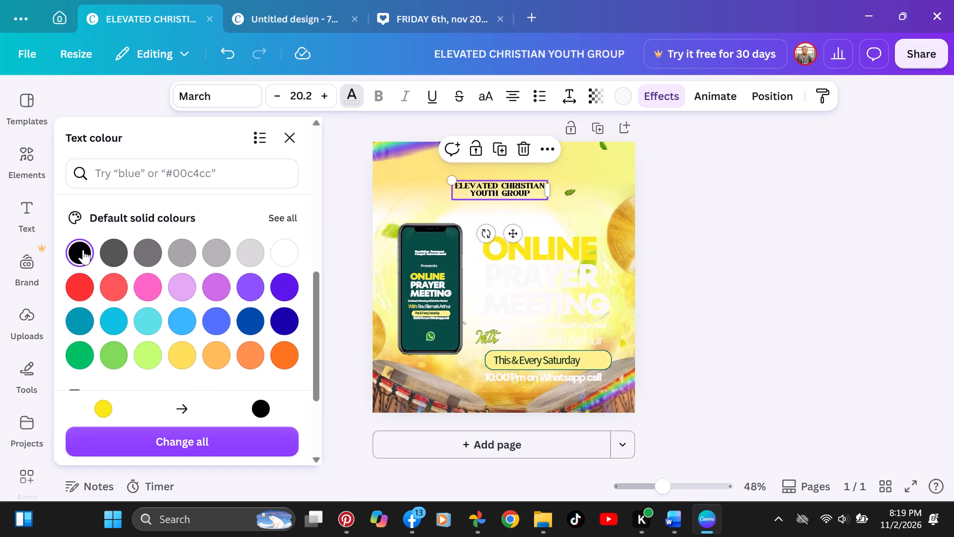
pyautogui.click(717, 199)
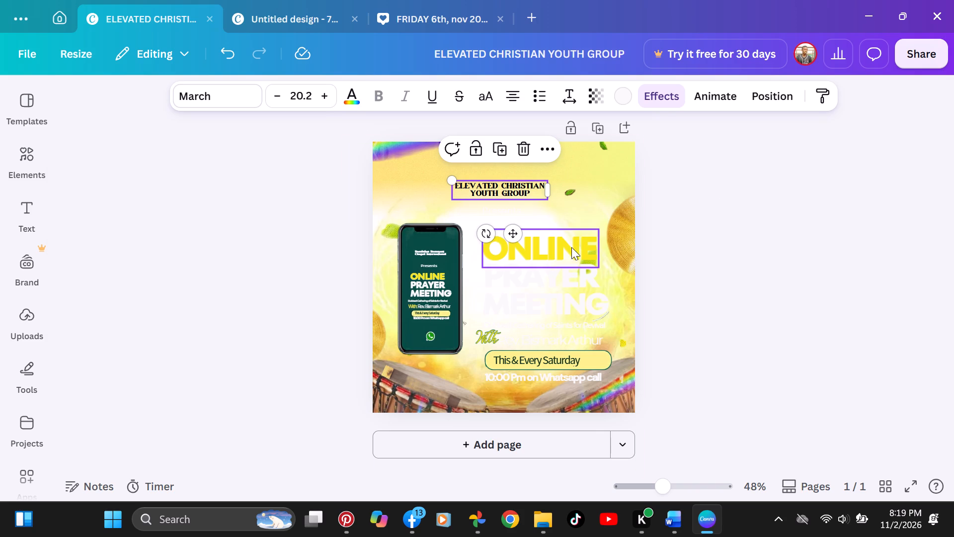
# Recolour the Presents line and all the other light grey text on the flyer to black.
pyautogui.click(566, 249)
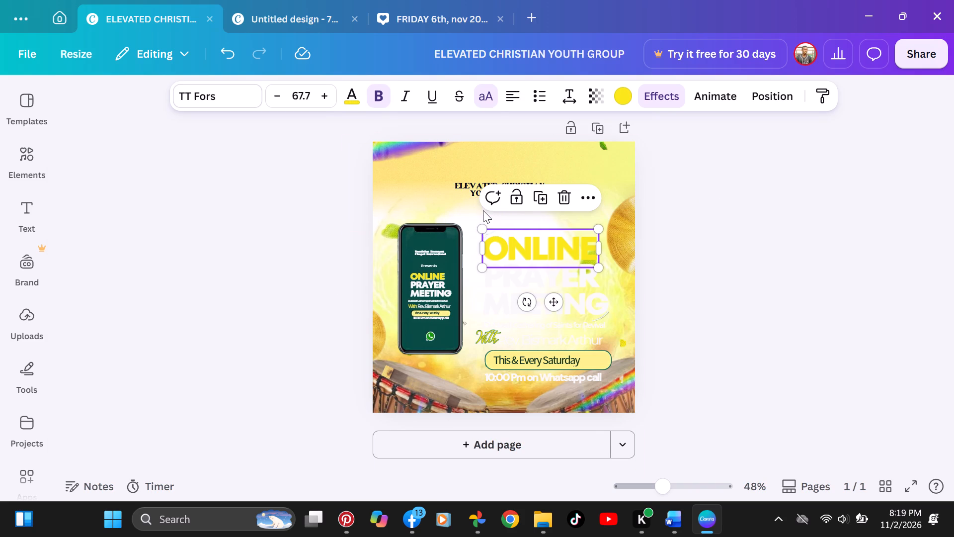
pyautogui.click(495, 212)
pyautogui.click(347, 98)
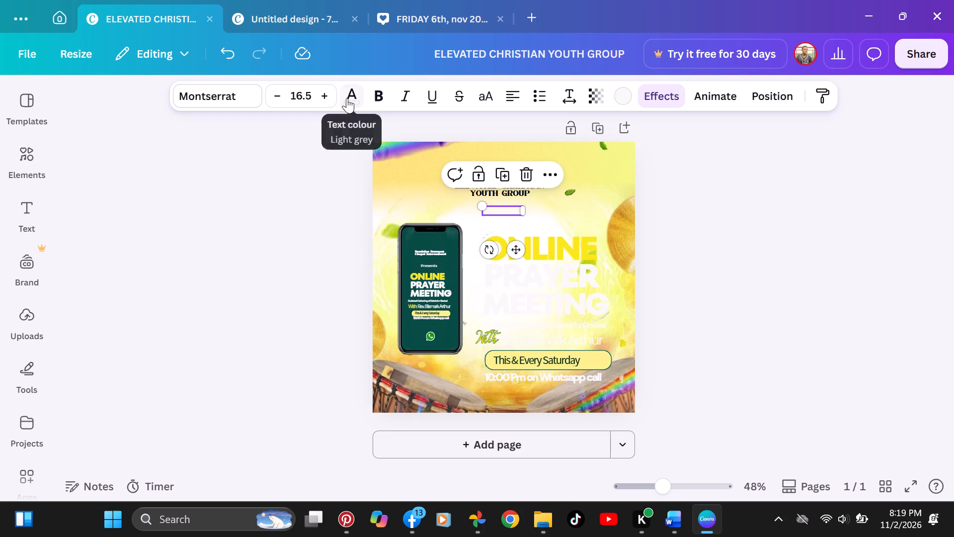
pyautogui.click(255, 250)
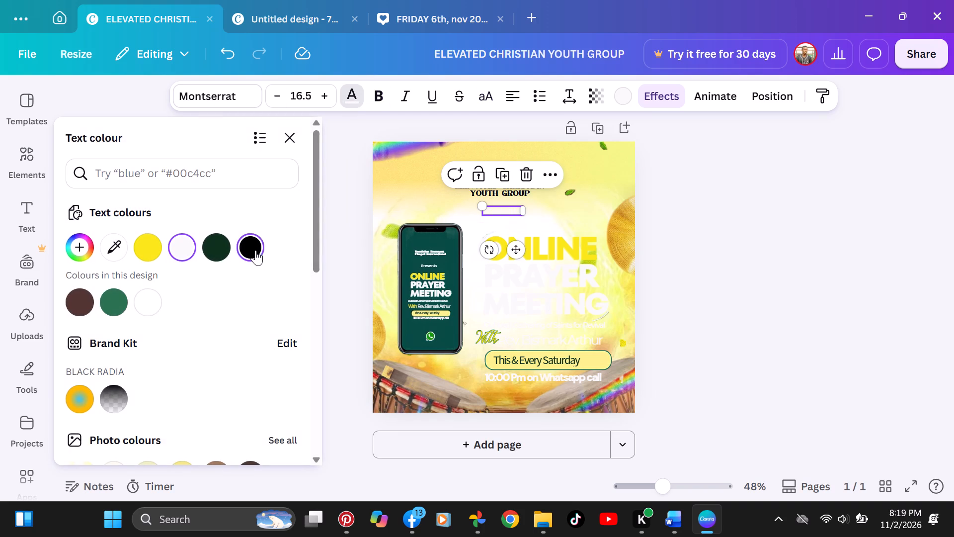
pyautogui.click(526, 271)
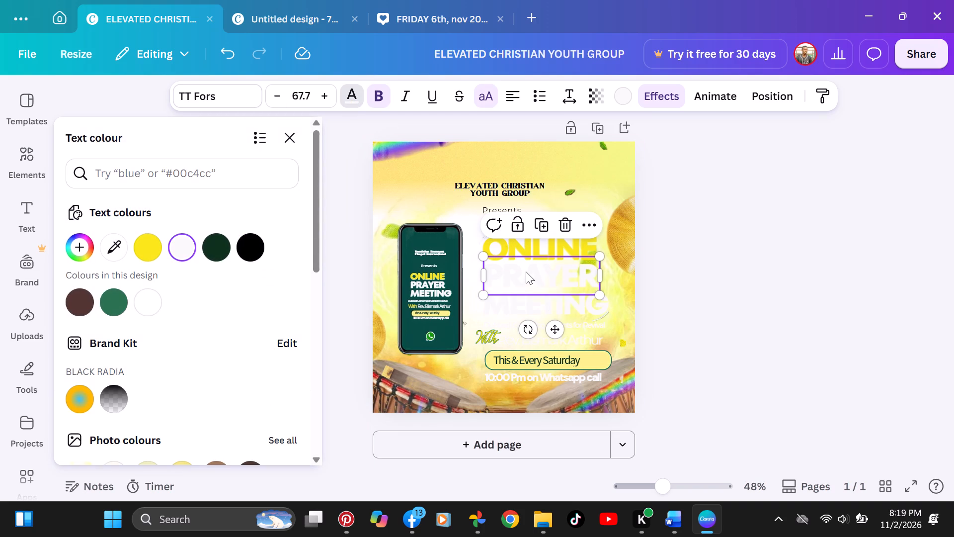
# Set the text colour of the title words PRAYER and MEETING to black.
pyautogui.click(250, 248)
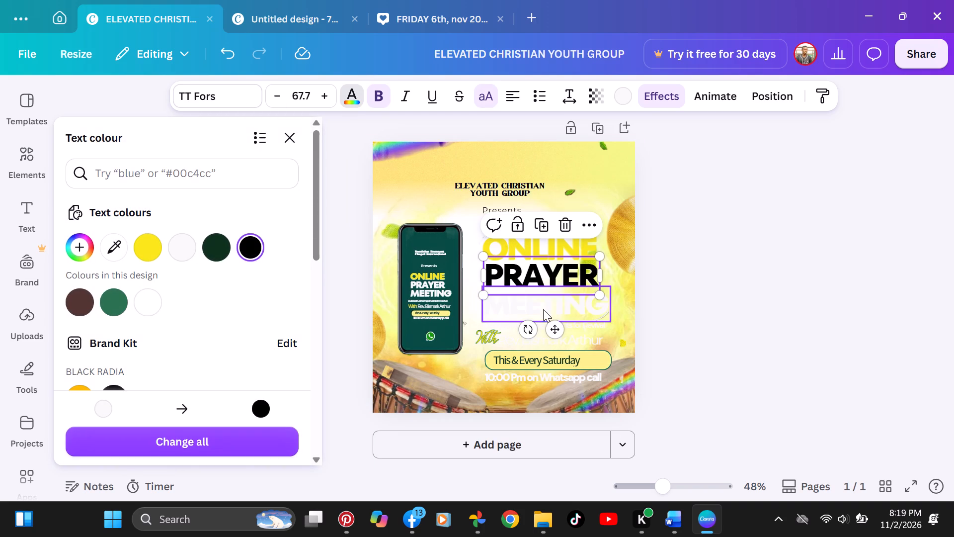
pyautogui.click(543, 313)
pyautogui.click(258, 246)
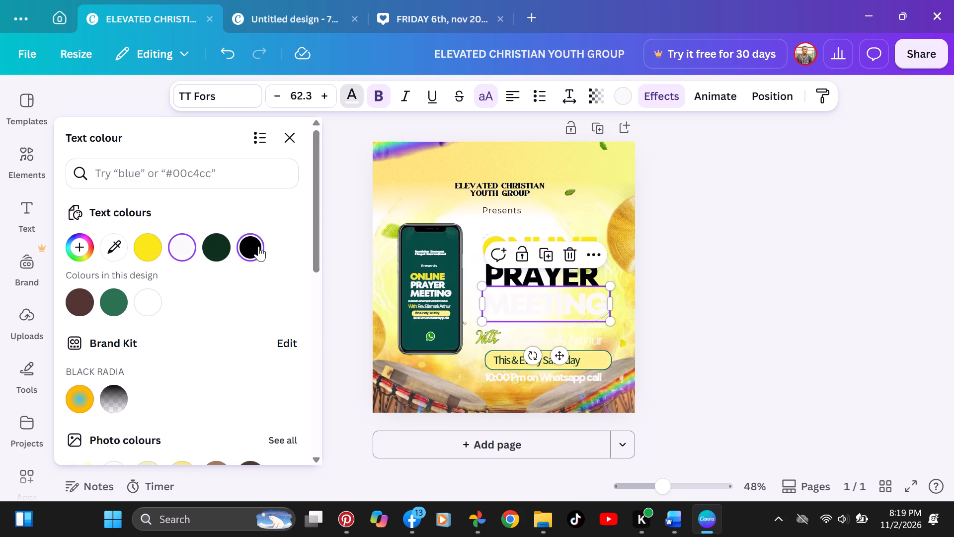
# Recolour the "Dubbed: Gathering of Saints for Revival" line, the speaker's name and the "10:00 Pm on Whatsapp call" line to black.
pyautogui.click(563, 329)
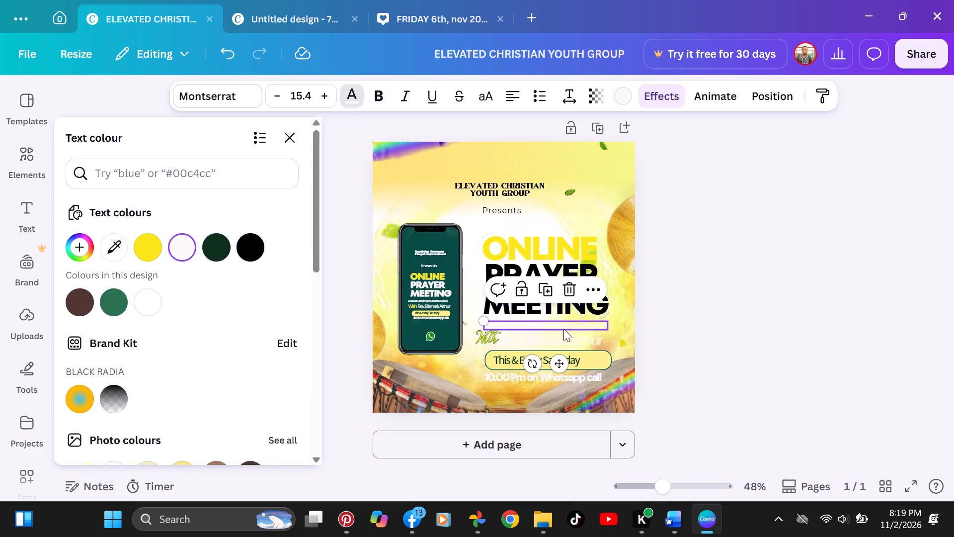
pyautogui.click(252, 253)
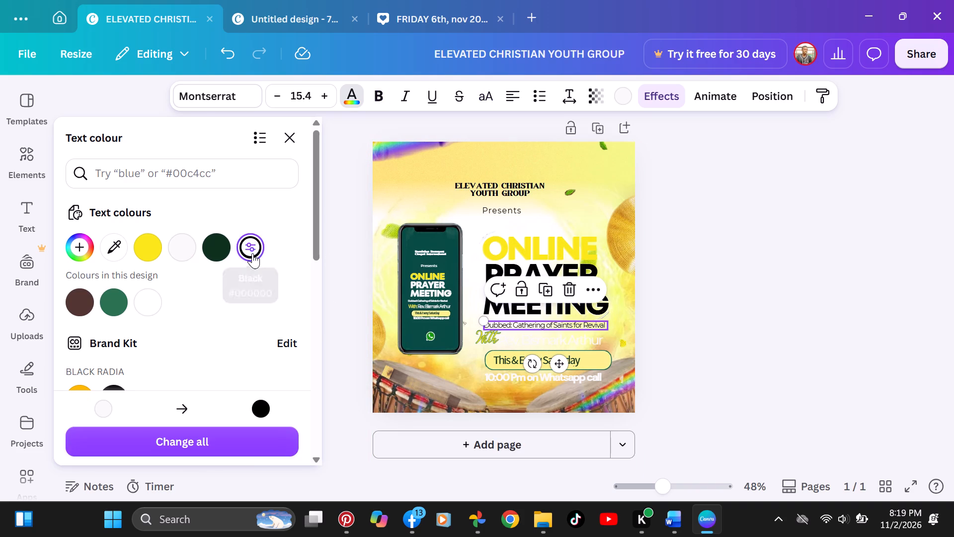
pyautogui.click(537, 348)
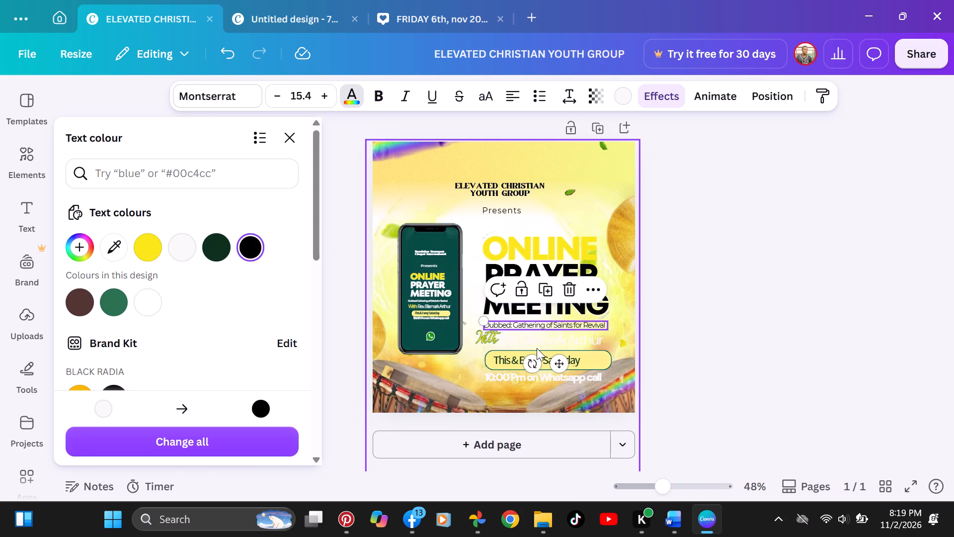
pyautogui.click(535, 342)
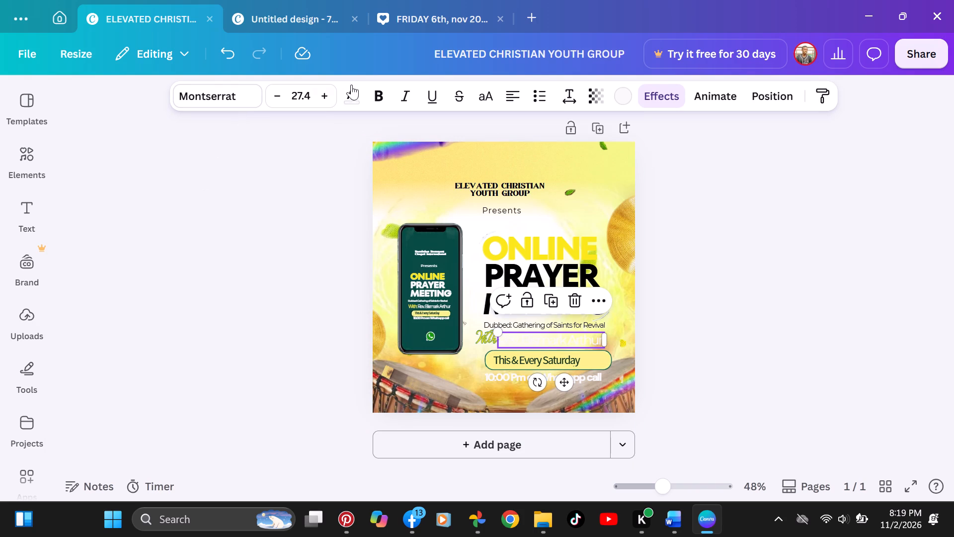
pyautogui.click(359, 100)
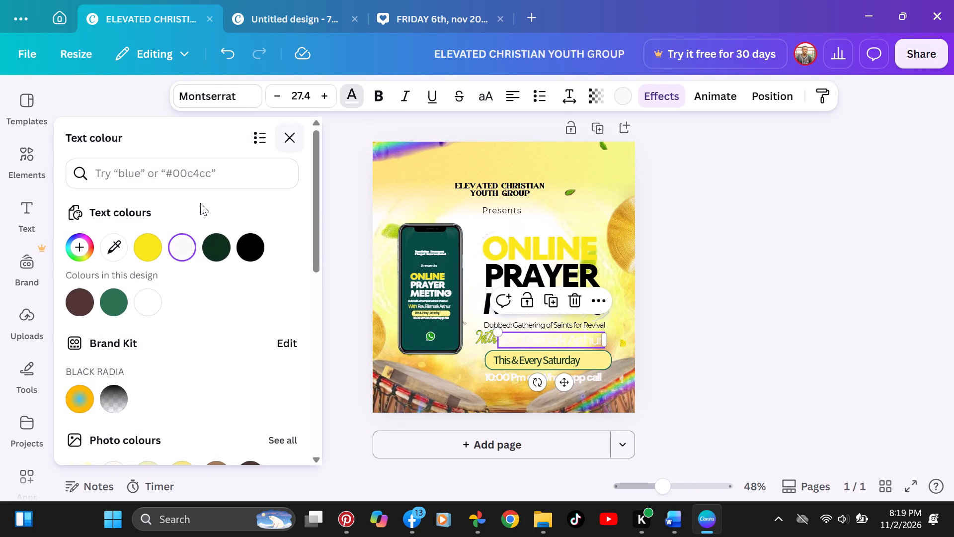
pyautogui.click(248, 249)
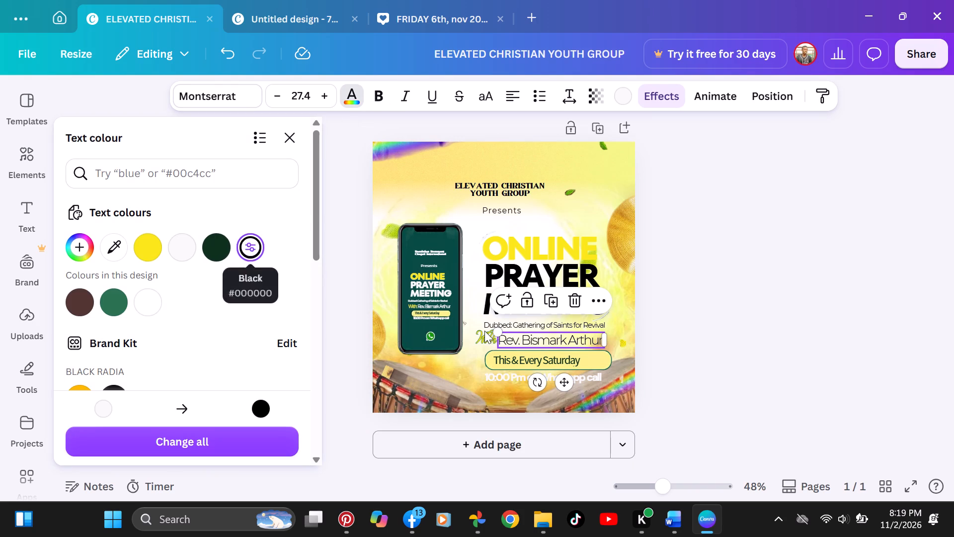
pyautogui.click(577, 380)
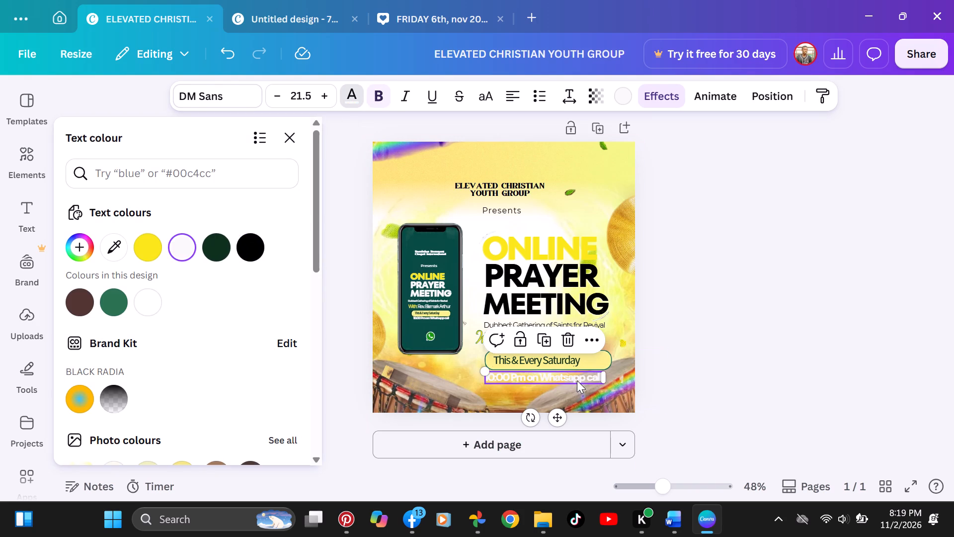
pyautogui.click(247, 249)
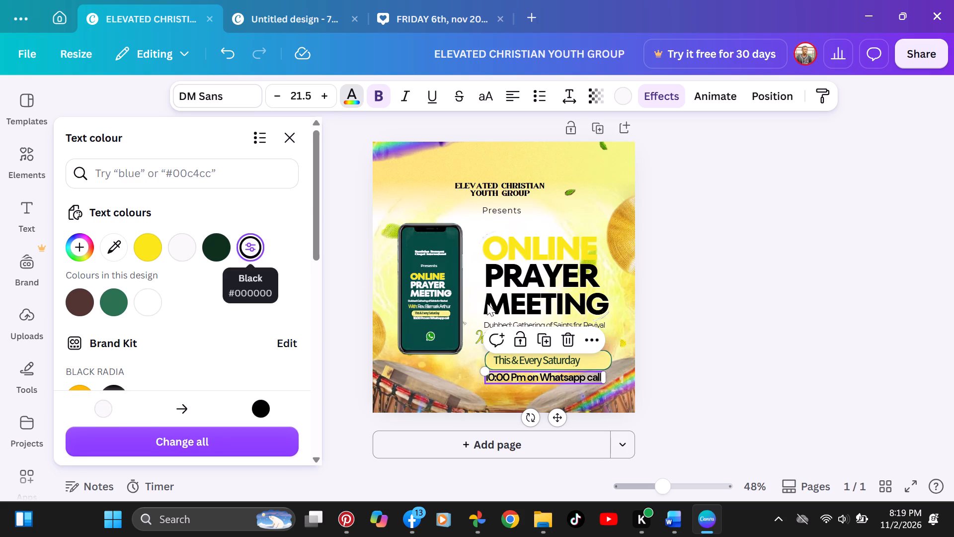
pyautogui.click(707, 338)
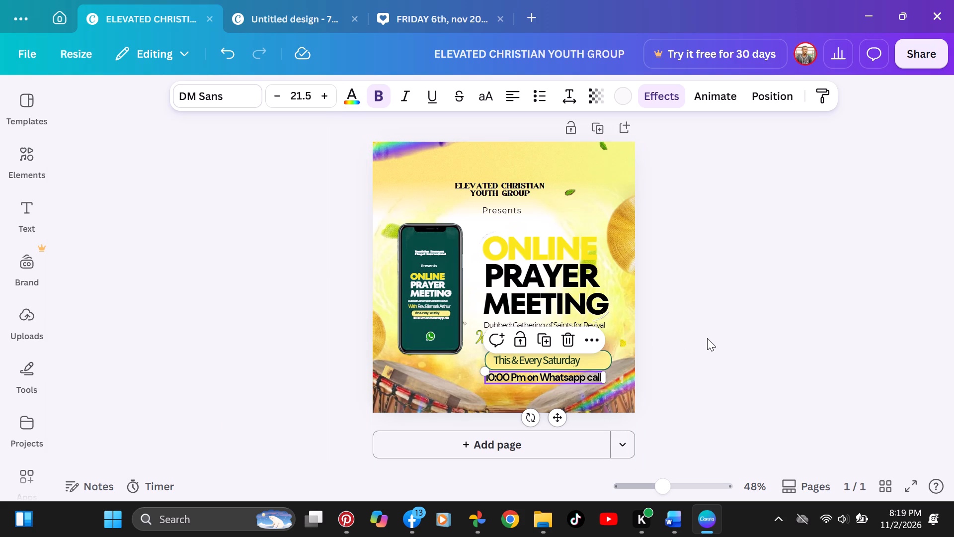
pyautogui.click(707, 338)
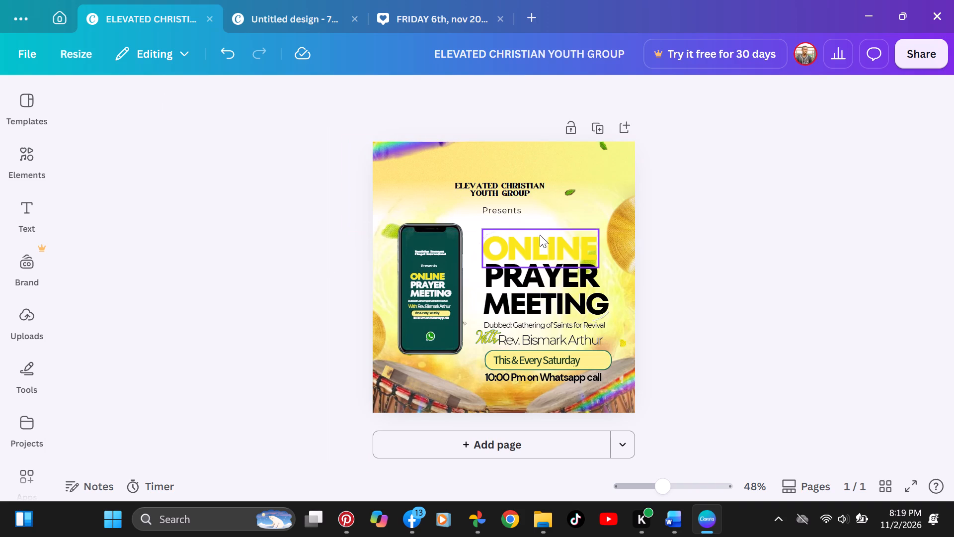
# Move the ONLINE and PRAYER title words apart and delete the green leaf lying behind them.
pyautogui.moveTo(542, 248); pyautogui.dragTo(538, 237)
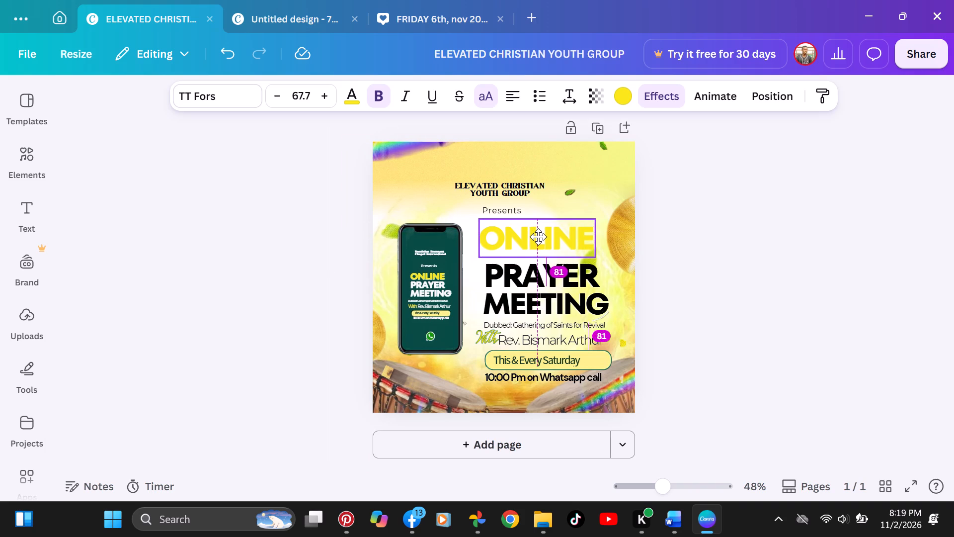
pyautogui.moveTo(538, 237); pyautogui.dragTo(540, 235)
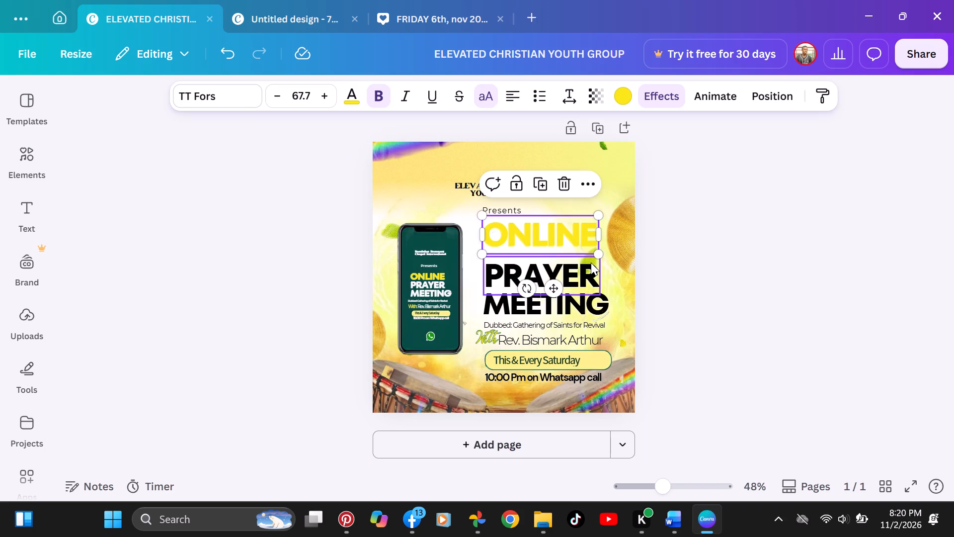
pyautogui.moveTo(591, 263); pyautogui.dragTo(579, 284)
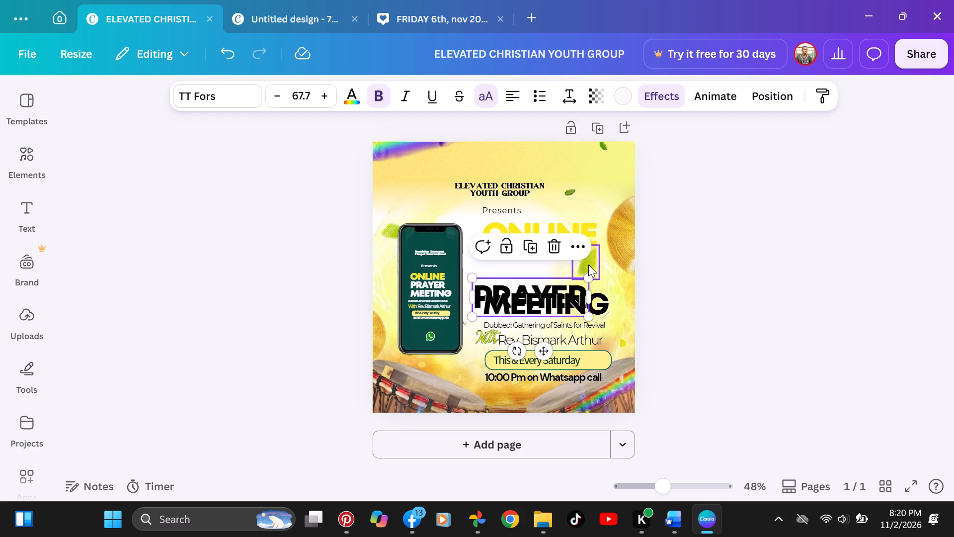
pyautogui.click(588, 265)
pyautogui.press('BackSpace')
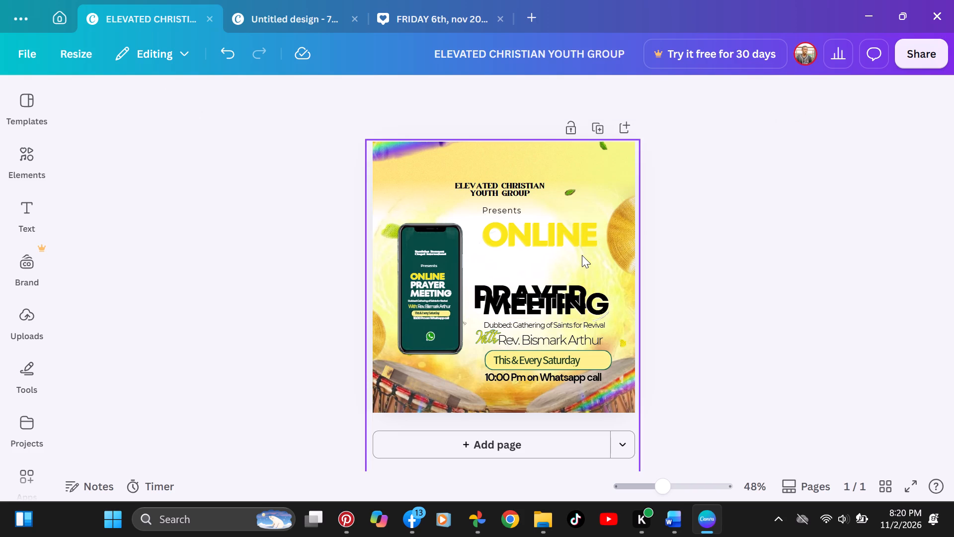
# Restack ONLINE, PRAYER and MEETING as a tight, centred three-line title beneath the Presents line, beside the phone.
pyautogui.moveTo(578, 240); pyautogui.dragTo(575, 246)
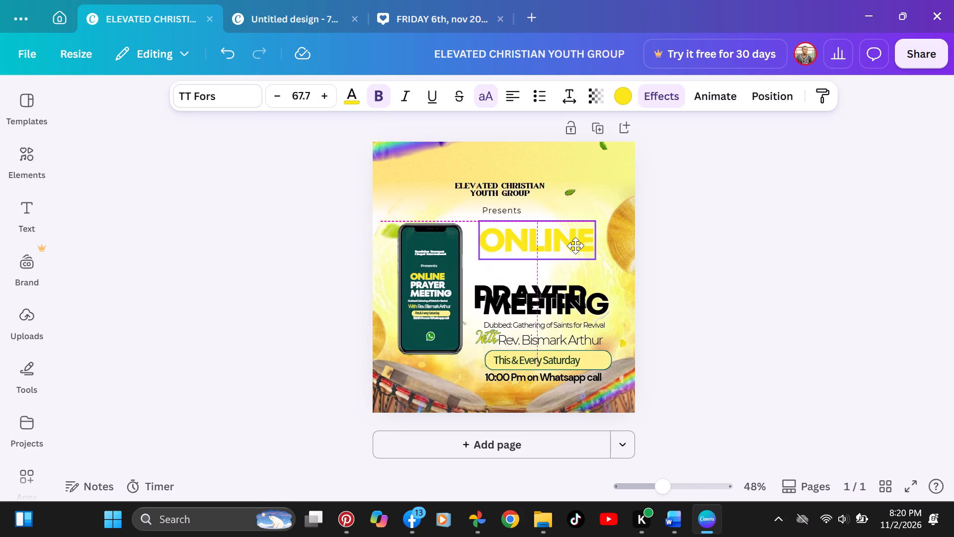
pyautogui.moveTo(575, 246); pyautogui.dragTo(575, 244)
pyautogui.click(567, 285)
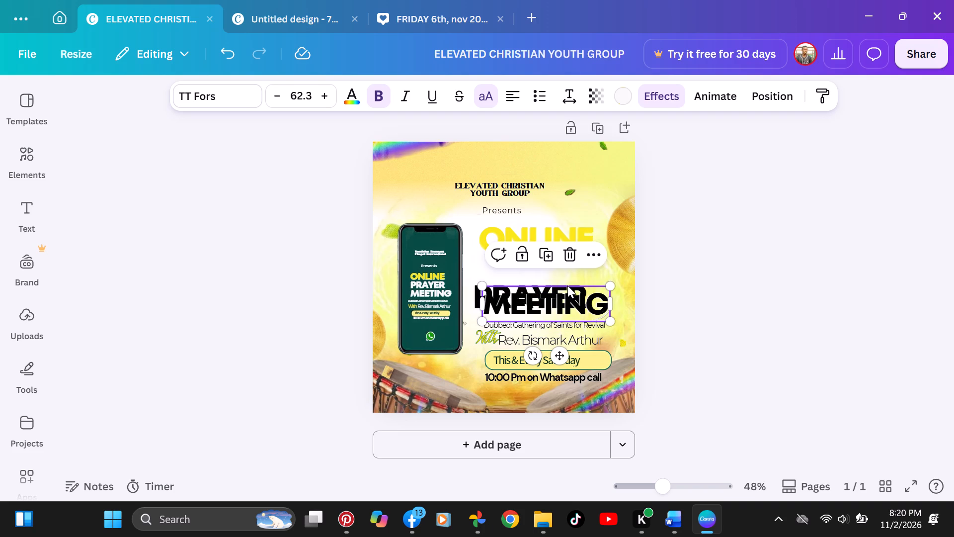
pyautogui.moveTo(559, 293); pyautogui.dragTo(559, 320)
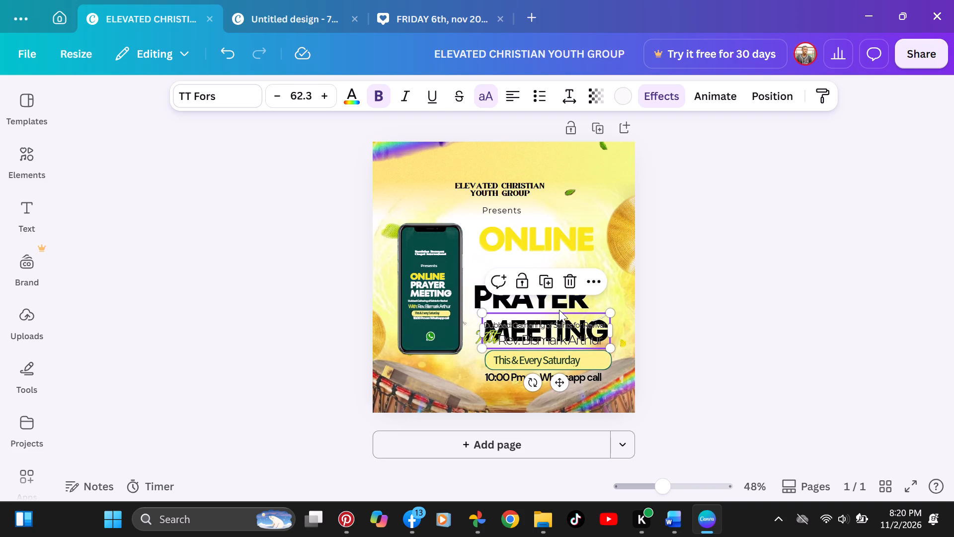
pyautogui.moveTo(559, 300); pyautogui.dragTo(566, 274)
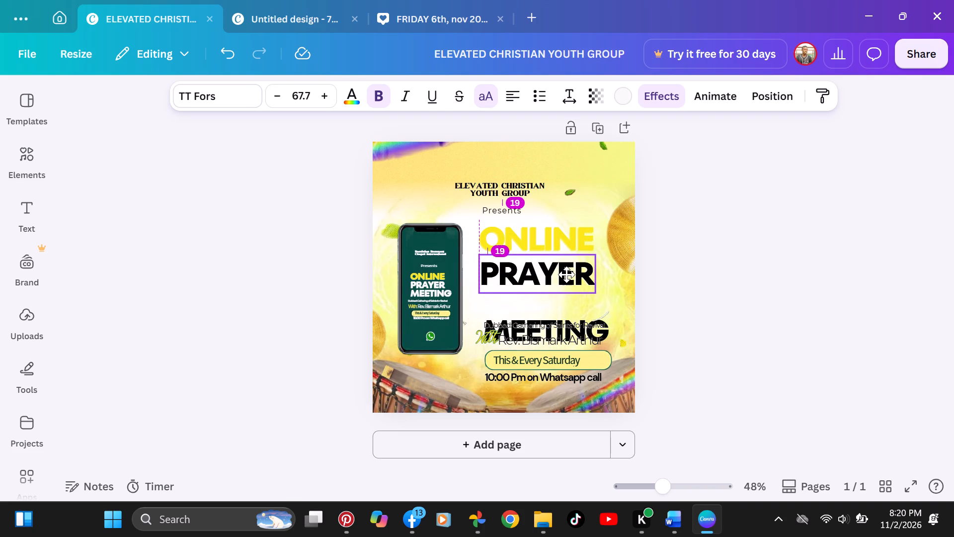
pyautogui.moveTo(566, 274); pyautogui.dragTo(566, 269)
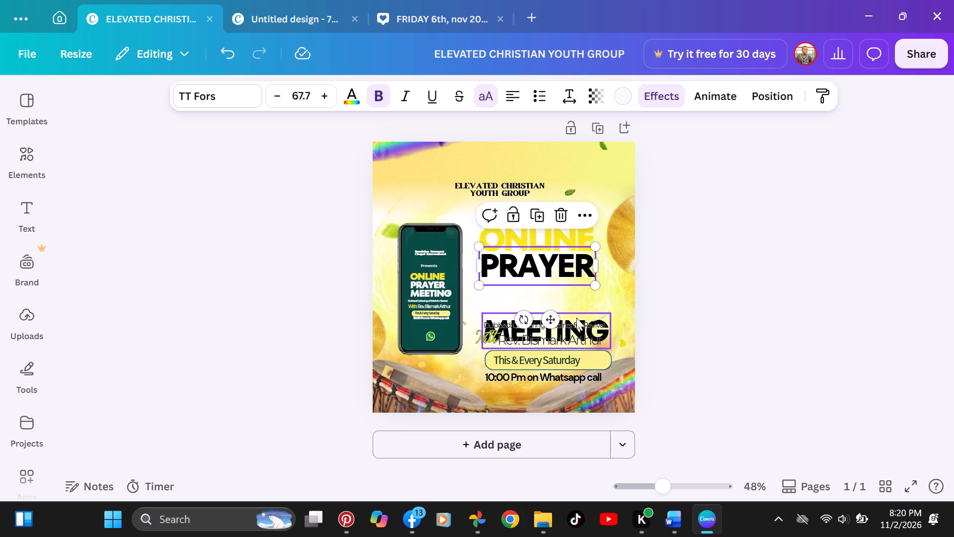
pyautogui.moveTo(577, 318); pyautogui.dragTo(566, 284)
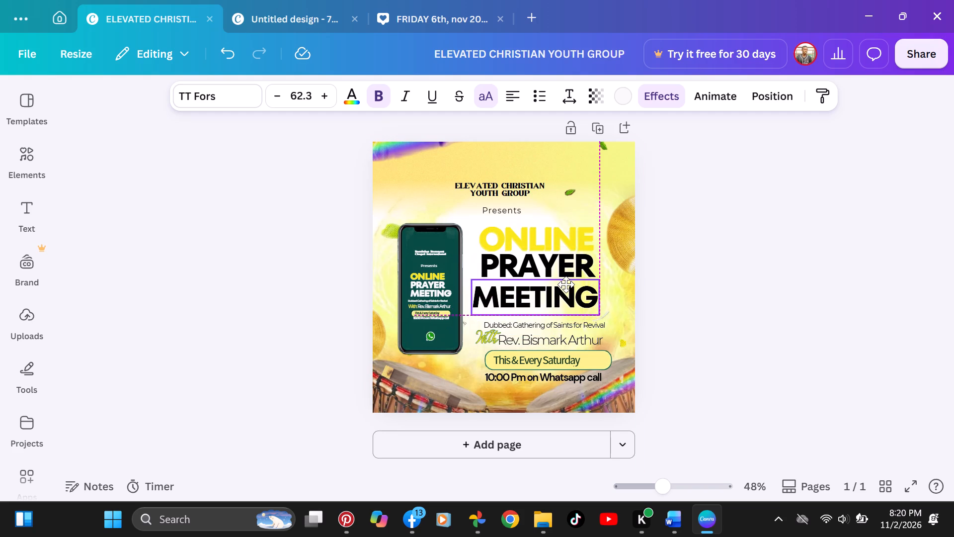
pyautogui.moveTo(566, 284); pyautogui.dragTo(566, 277)
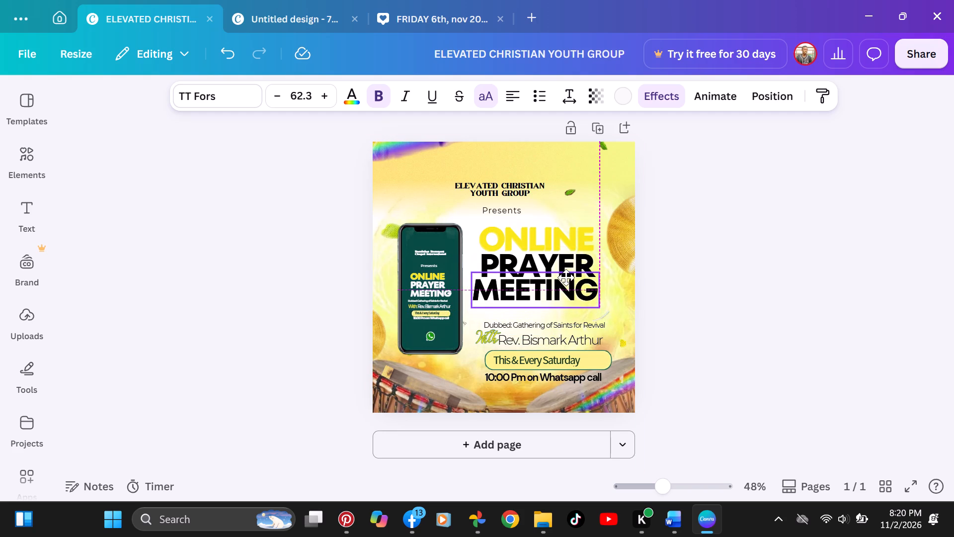
pyautogui.moveTo(566, 277); pyautogui.dragTo(566, 278)
pyautogui.click(739, 323)
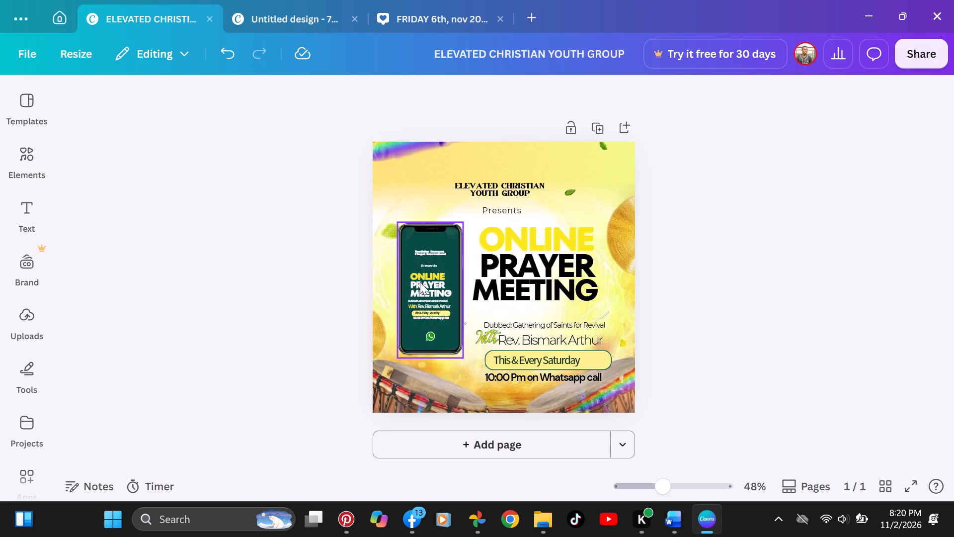
# Move the green leaf tucked behind the phone's upper-left corner up and outward until it clears the phone.
pyautogui.click(391, 235)
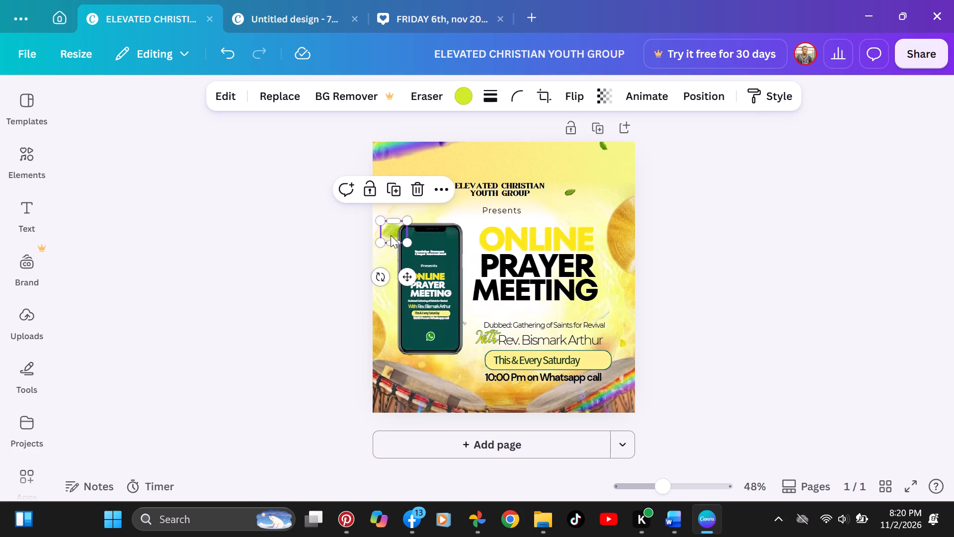
pyautogui.moveTo(391, 235); pyautogui.dragTo(385, 216)
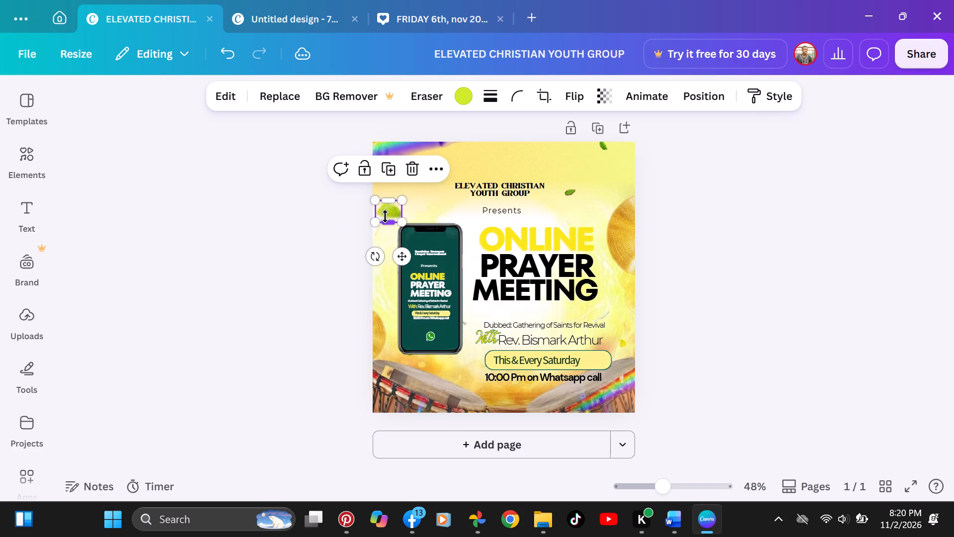
pyautogui.click(701, 231)
# Shift the round golden disc slightly outward so more of it extends past the page's right edge.
pyautogui.moveTo(629, 241); pyautogui.dragTo(636, 241)
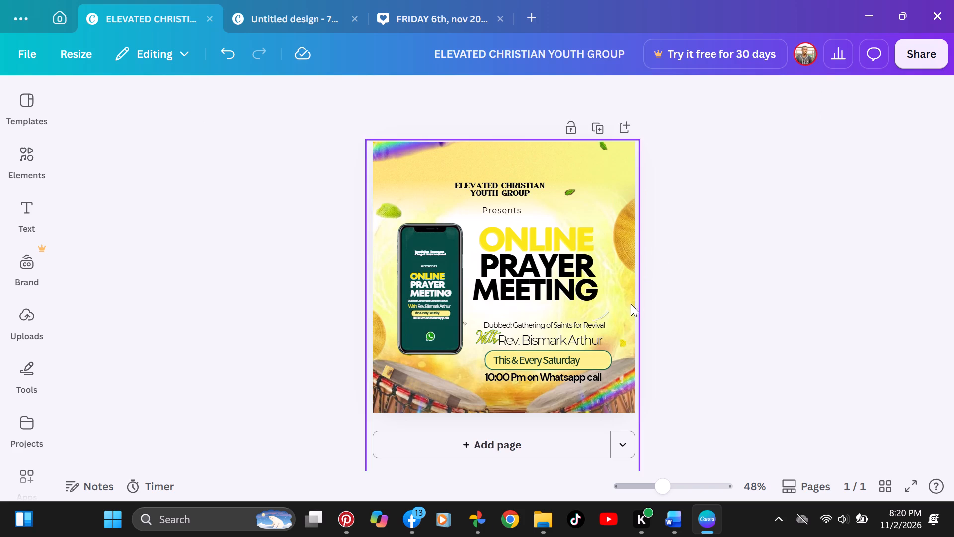
pyautogui.click(733, 323)
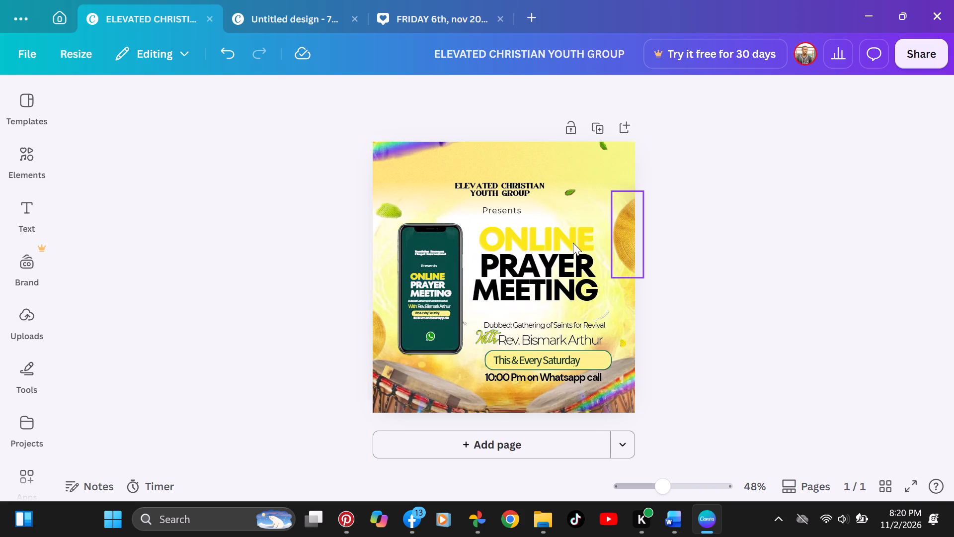
# Insert the circular Elevated Christian Youth Group logo from the uploaded images onto the flyer.
pyautogui.click(521, 188)
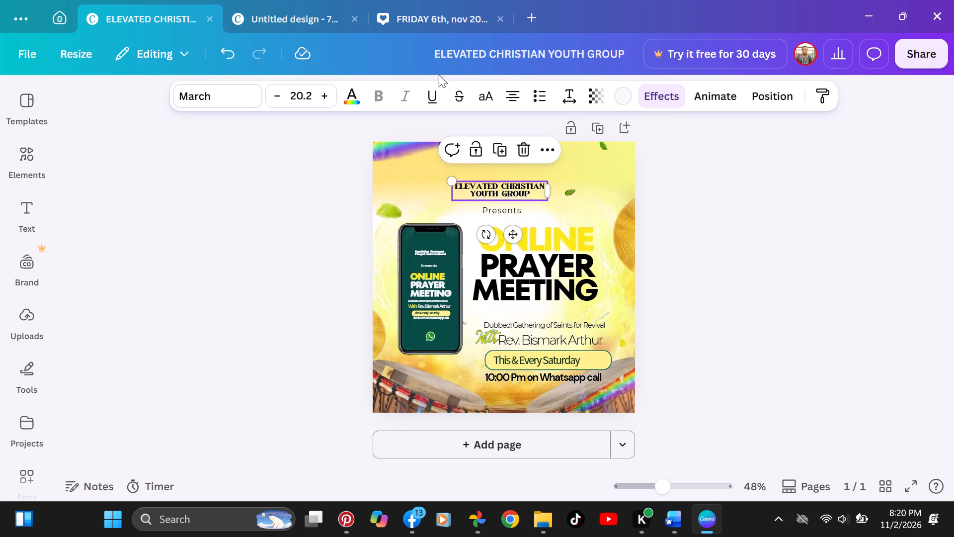
pyautogui.click(20, 325)
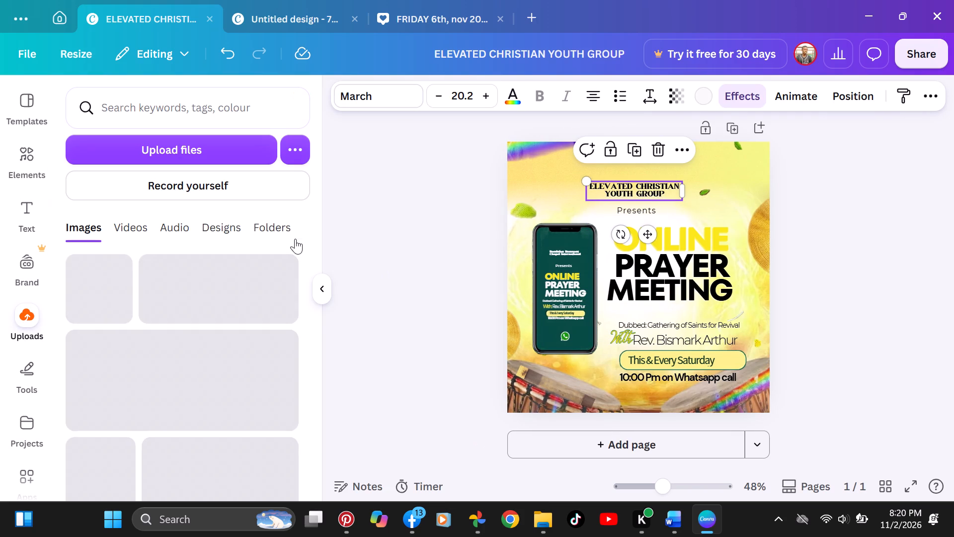
pyautogui.moveTo(316, 265); pyautogui.dragTo(328, 360)
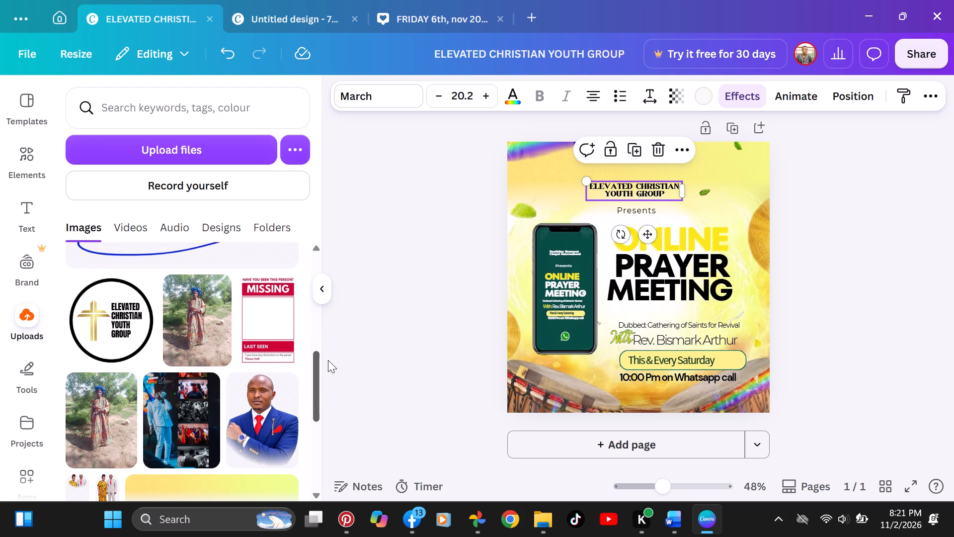
pyautogui.click(120, 314)
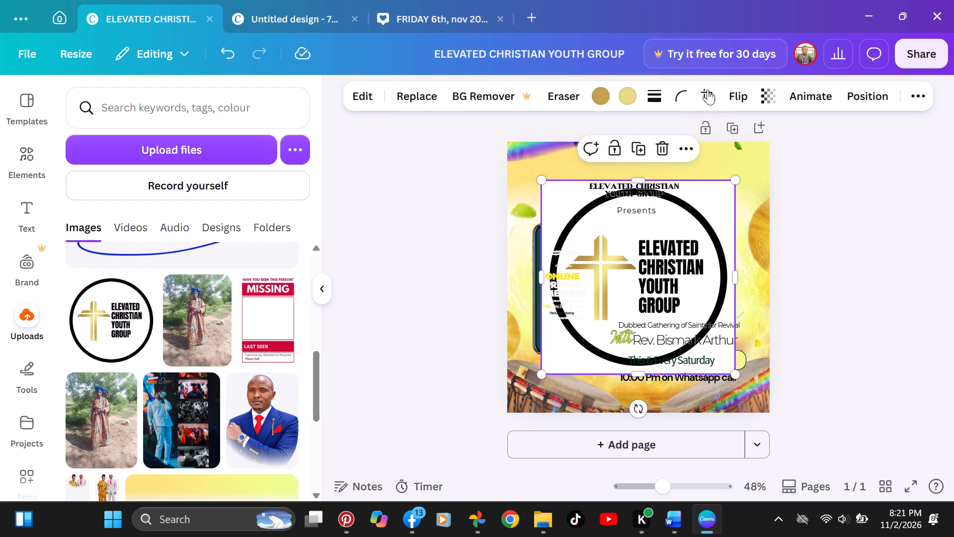
# Set the logo image's corner rounding to 100.
pyautogui.click(672, 96)
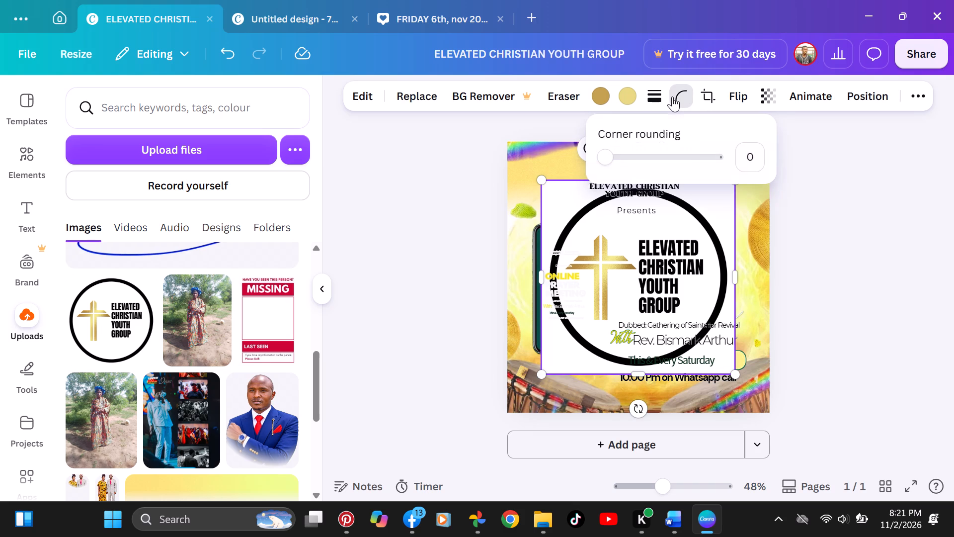
pyautogui.moveTo(606, 159); pyautogui.dragTo(636, 157)
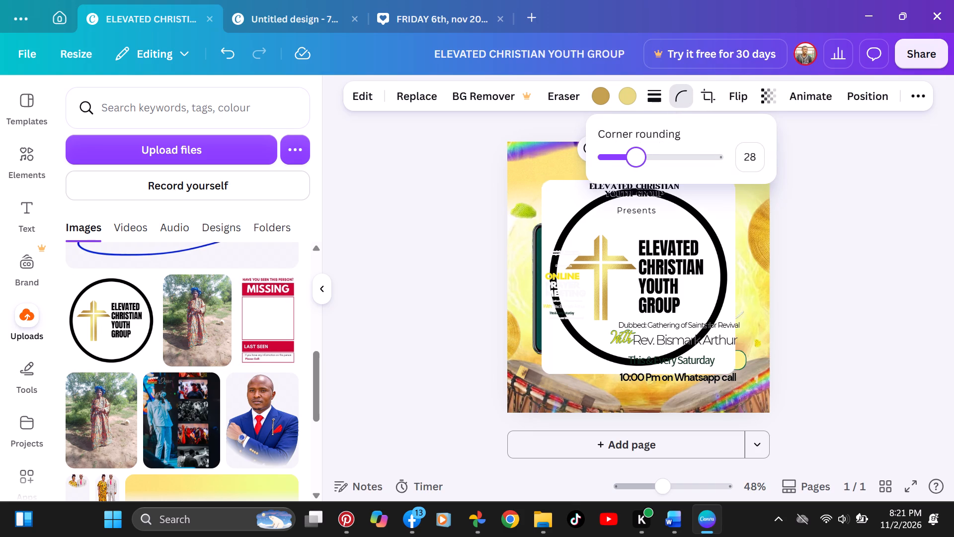
pyautogui.moveTo(636, 157); pyautogui.dragTo(736, 178)
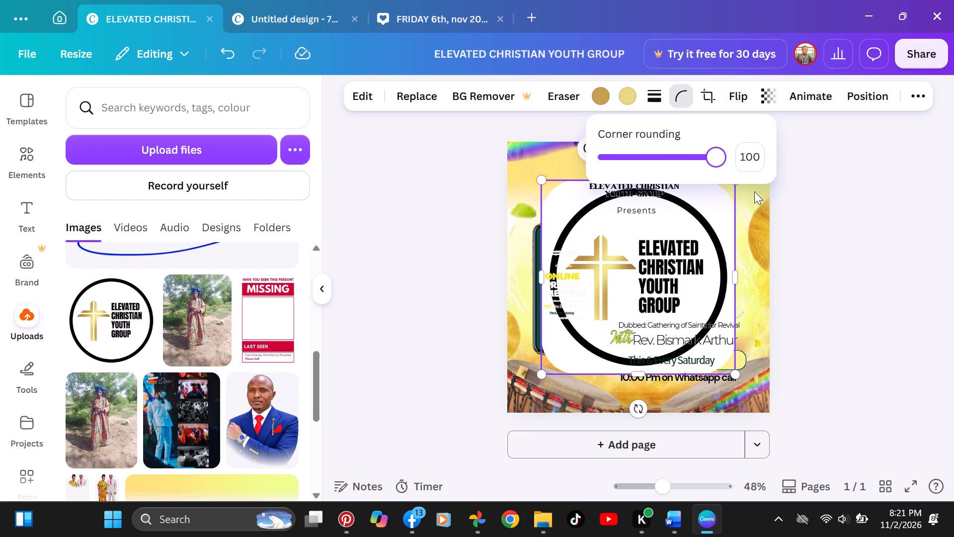
pyautogui.click(839, 215)
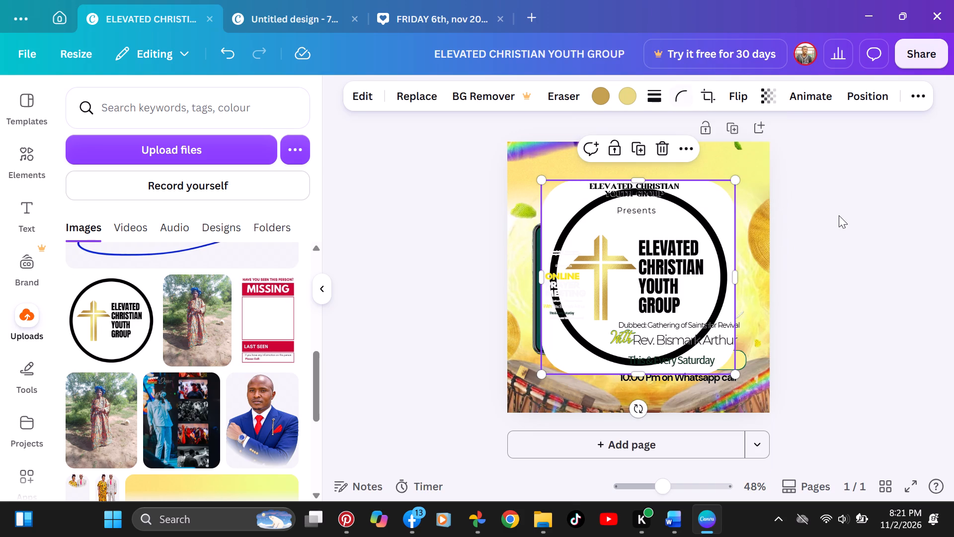
# Shrink the logo proportionally to a small badge about one-seventh of the page's width, over the phone's lower part.
pyautogui.moveTo(733, 180); pyautogui.dragTo(706, 211)
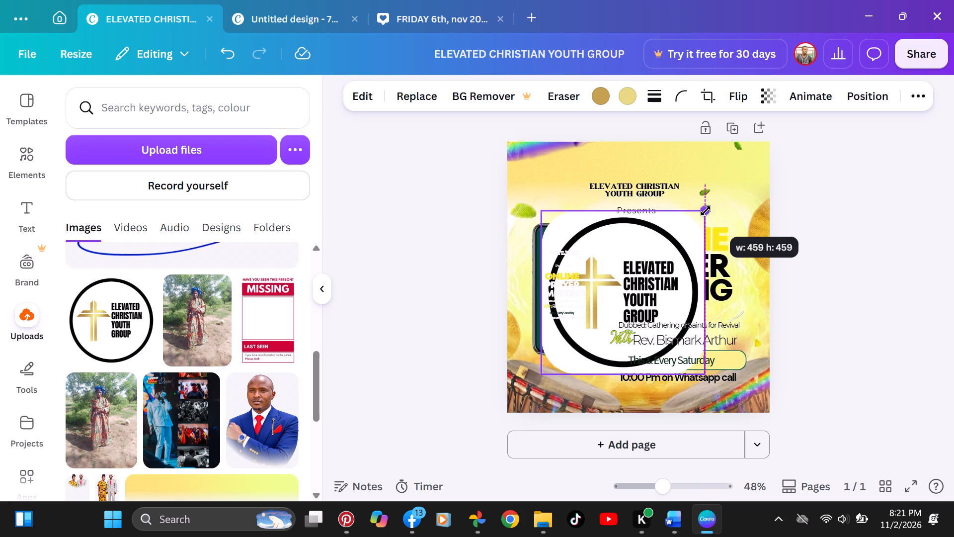
pyautogui.moveTo(706, 211); pyautogui.dragTo(649, 271)
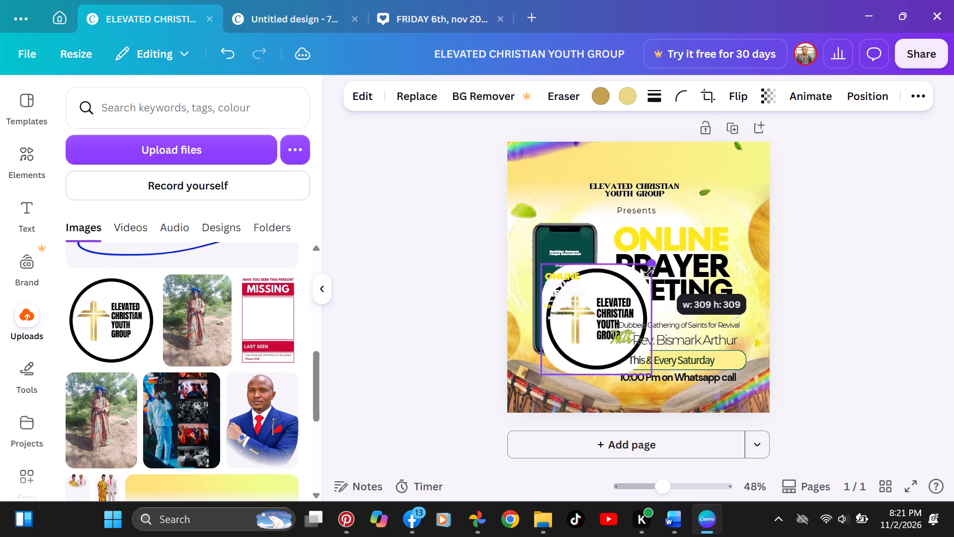
pyautogui.moveTo(649, 271); pyautogui.dragTo(614, 333)
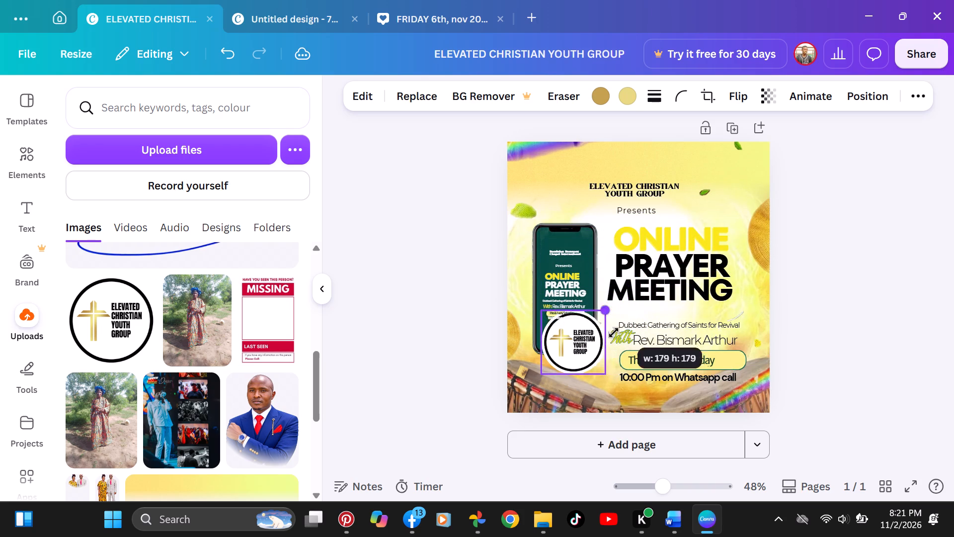
pyautogui.moveTo(614, 333); pyautogui.dragTo(615, 376)
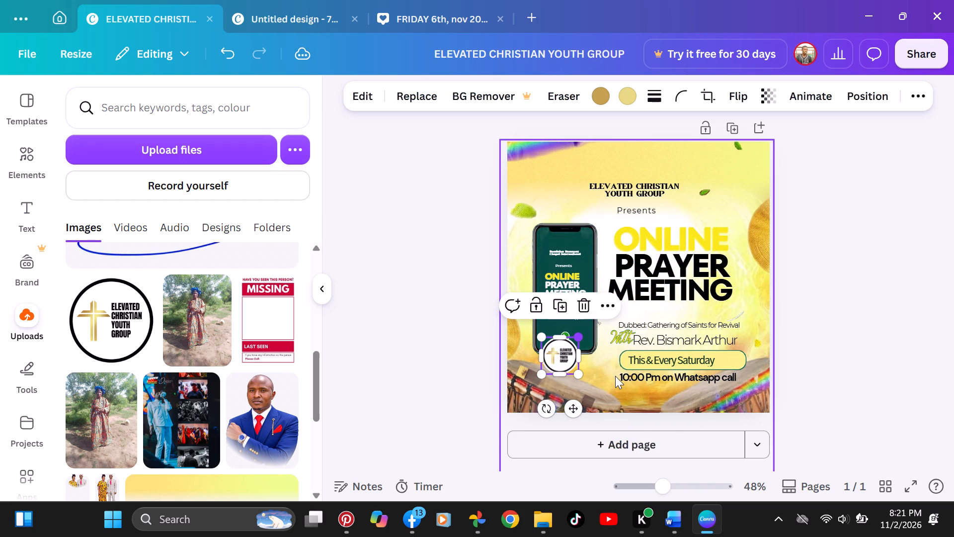
# Move the round logo from the phone to the top of the flyer, centred above the ELEVATED CHRISTIAN YOUTH GROUP title.
pyautogui.moveTo(661, 489); pyautogui.dragTo(670, 489)
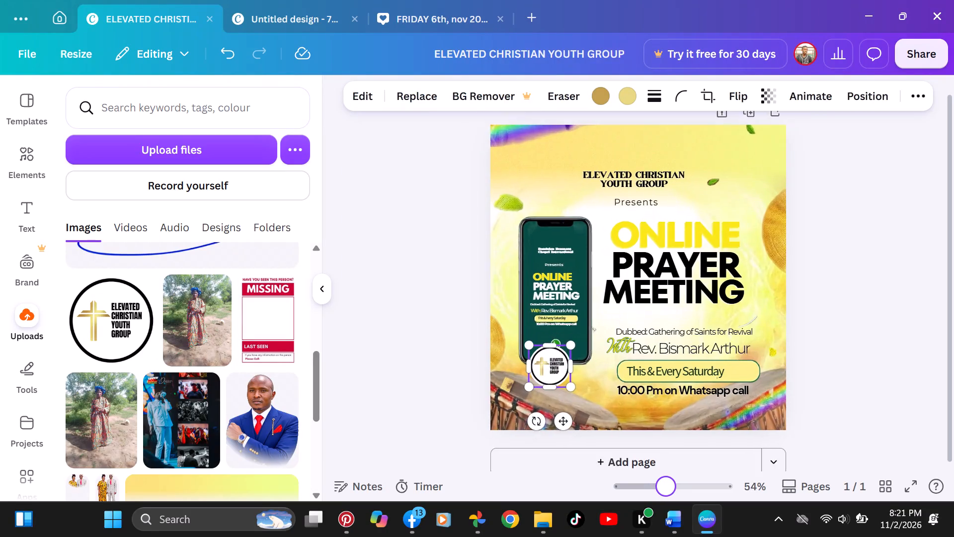
pyautogui.moveTo(670, 489); pyautogui.dragTo(679, 488)
pyautogui.moveTo(499, 431); pyautogui.dragTo(537, 170)
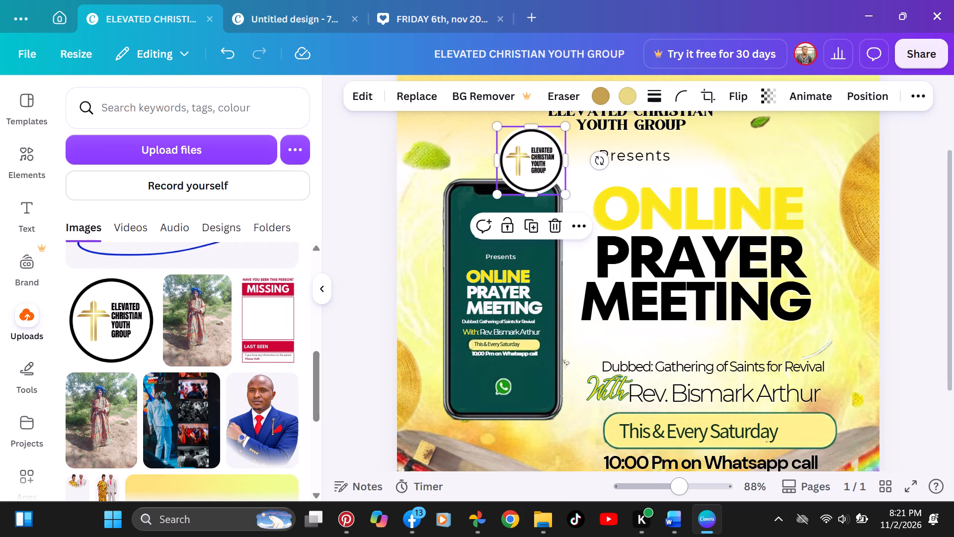
pyautogui.moveTo(678, 480); pyautogui.dragTo(695, 485)
pyautogui.click(695, 485)
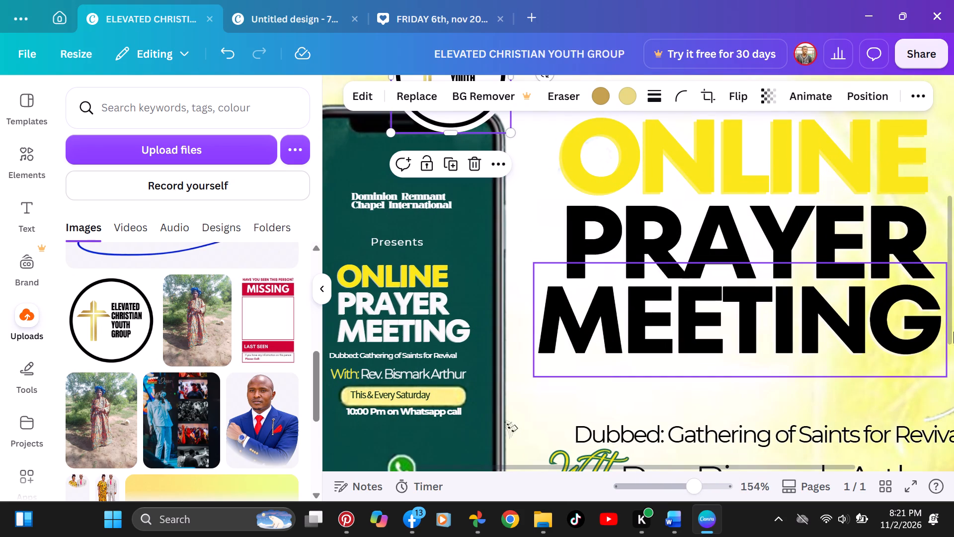
pyautogui.moveTo(953, 332); pyautogui.dragTo(953, 219)
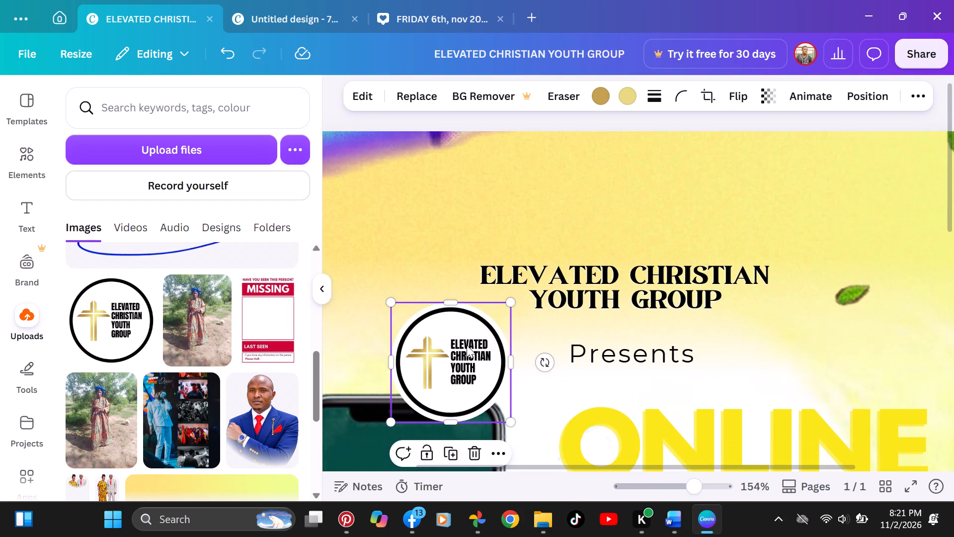
pyautogui.moveTo(467, 345); pyautogui.dragTo(641, 186)
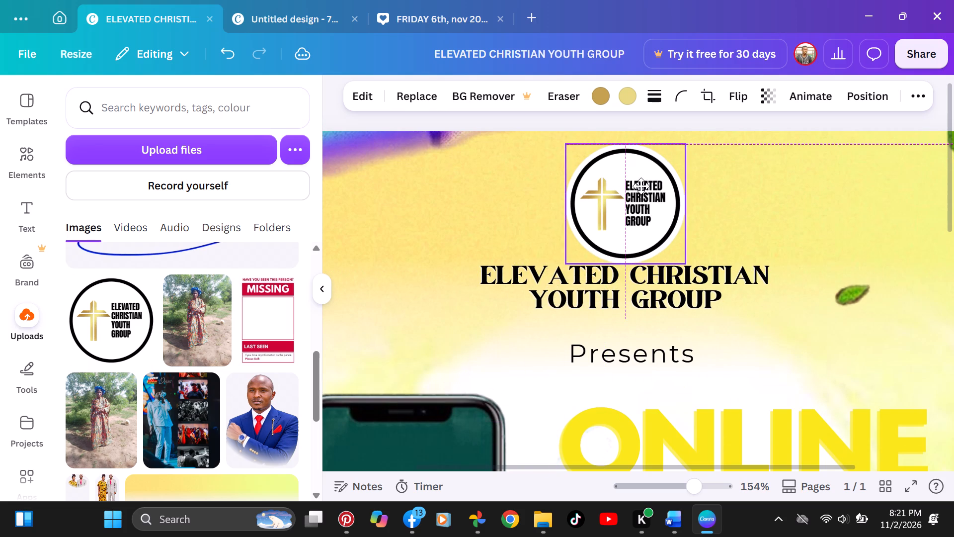
# Crop the white margins around the logo's black ring on all four sides, down to about 96 by 96.
pyautogui.moveTo(624, 264); pyautogui.dragTo(624, 259)
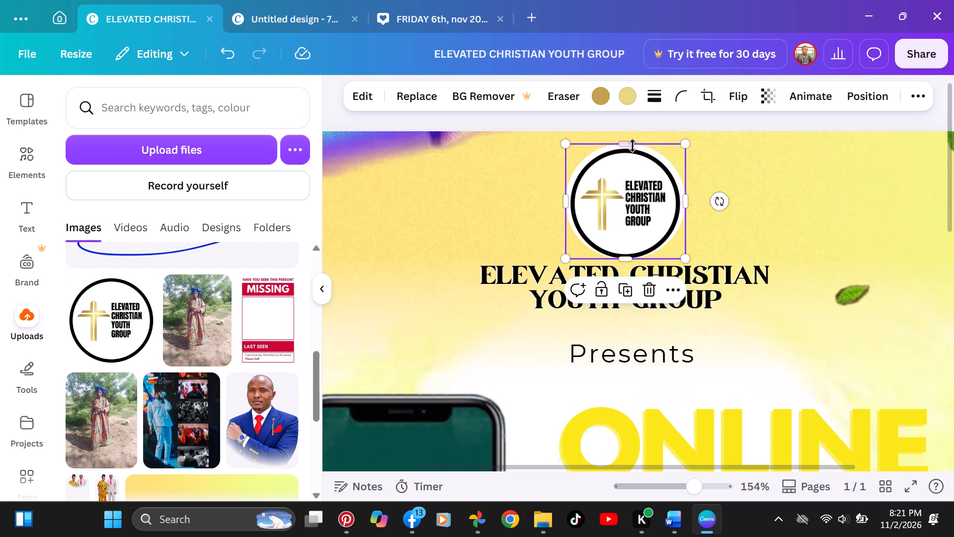
pyautogui.click(632, 141)
pyautogui.moveTo(696, 487); pyautogui.dragTo(713, 486)
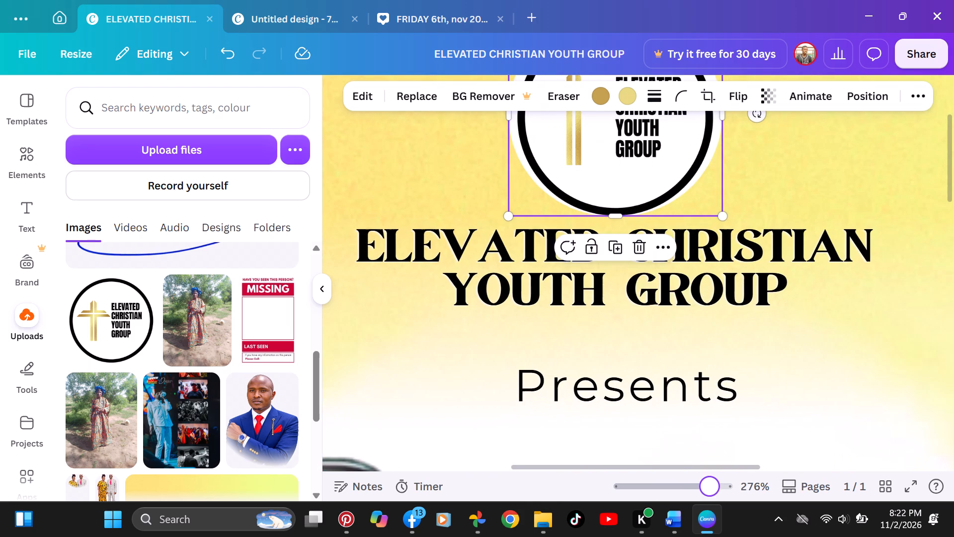
pyautogui.moveTo(713, 486); pyautogui.dragTo(718, 484)
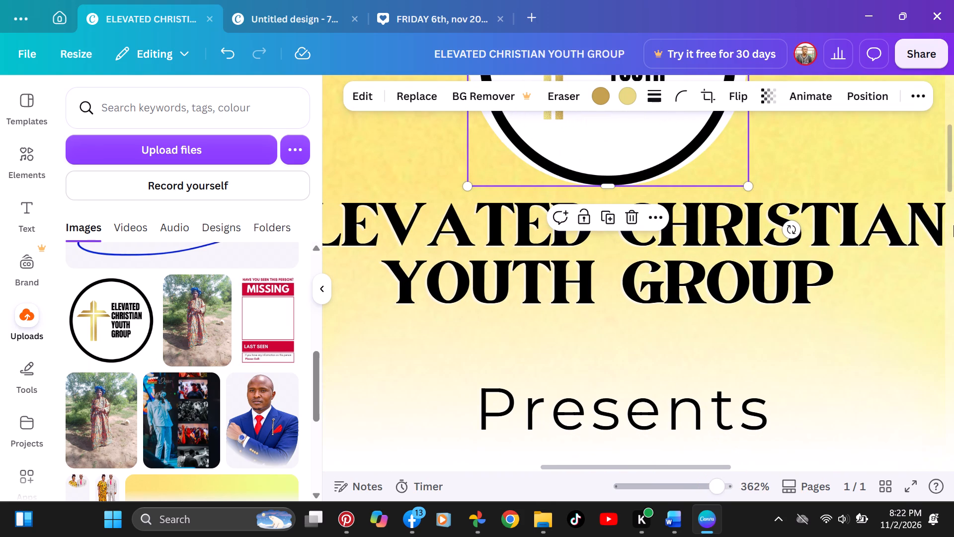
pyautogui.moveTo(952, 176); pyautogui.dragTo(953, 62)
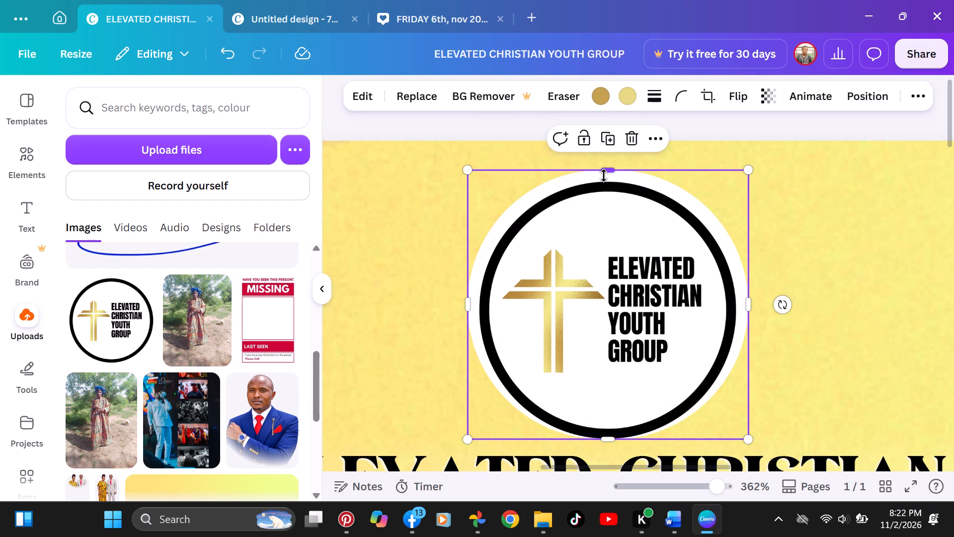
pyautogui.moveTo(607, 170); pyautogui.dragTo(607, 175)
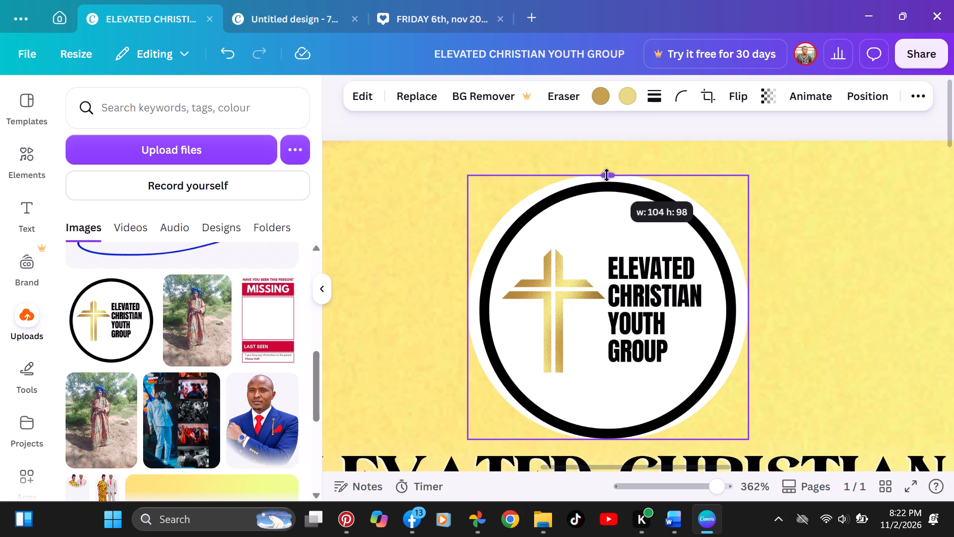
pyautogui.moveTo(607, 175); pyautogui.dragTo(607, 179)
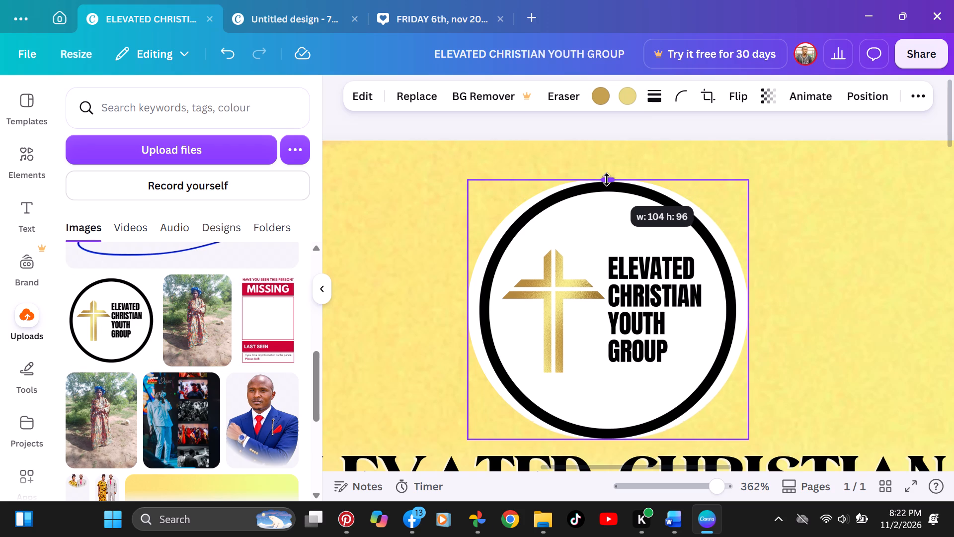
pyautogui.moveTo(607, 179); pyautogui.dragTo(607, 180)
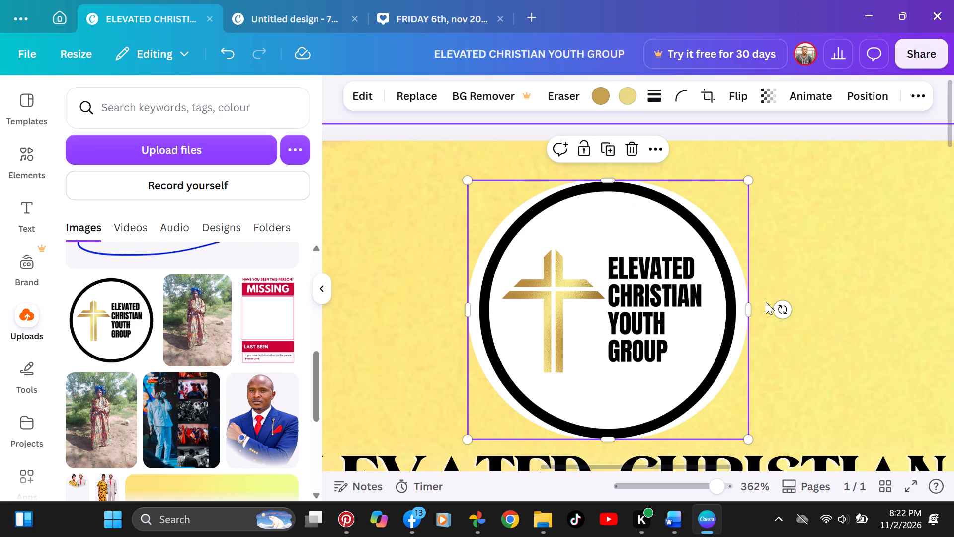
pyautogui.moveTo(750, 307); pyautogui.dragTo(741, 307)
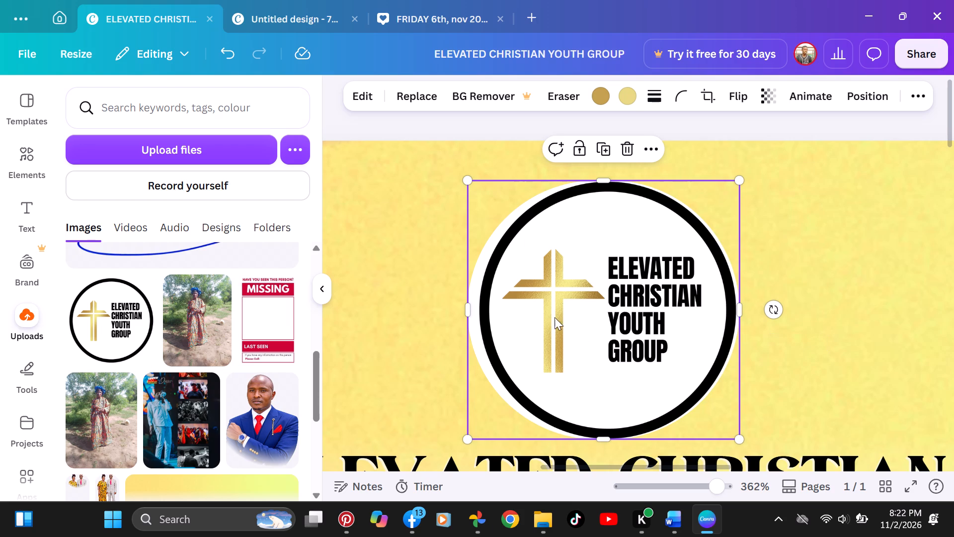
pyautogui.moveTo(471, 312); pyautogui.dragTo(476, 312)
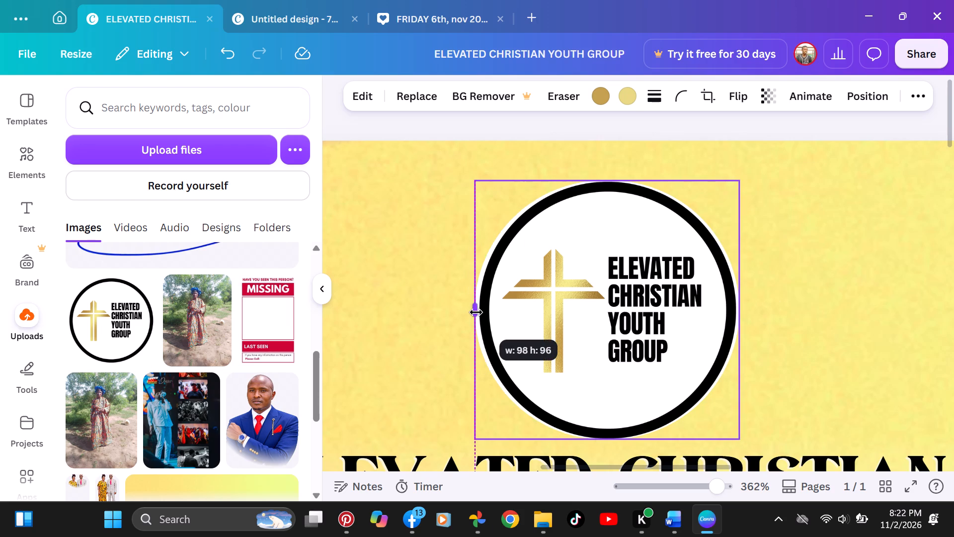
pyautogui.moveTo(476, 312); pyautogui.dragTo(479, 312)
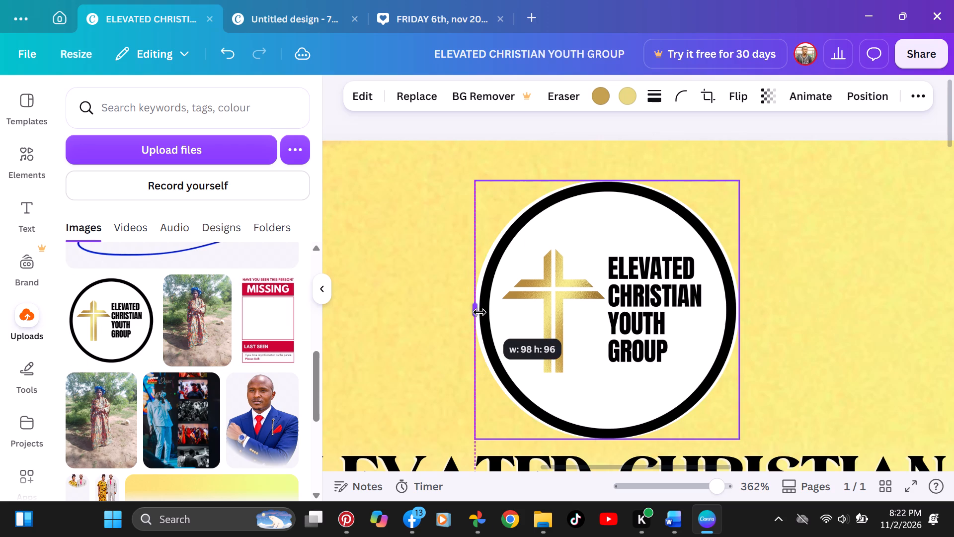
pyautogui.moveTo(479, 312); pyautogui.dragTo(481, 312)
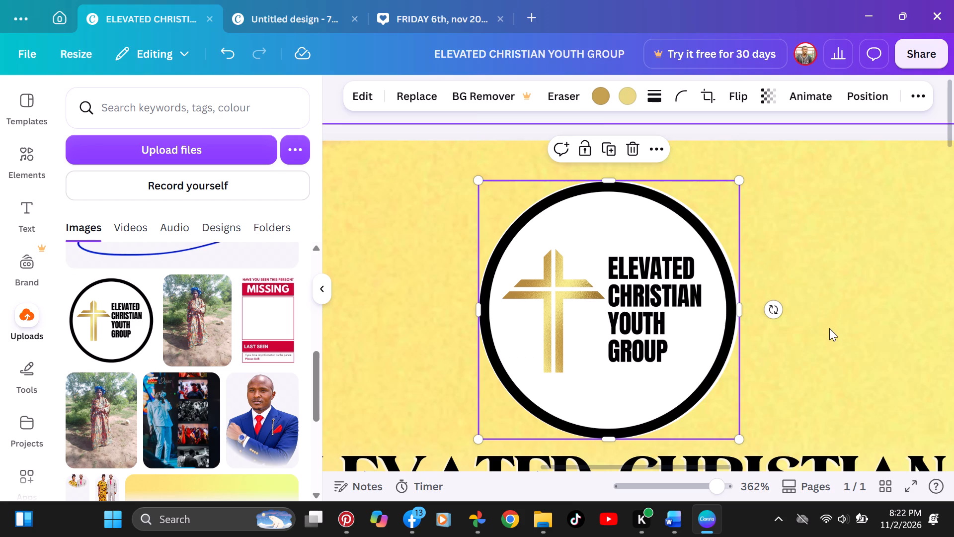
pyautogui.click(832, 335)
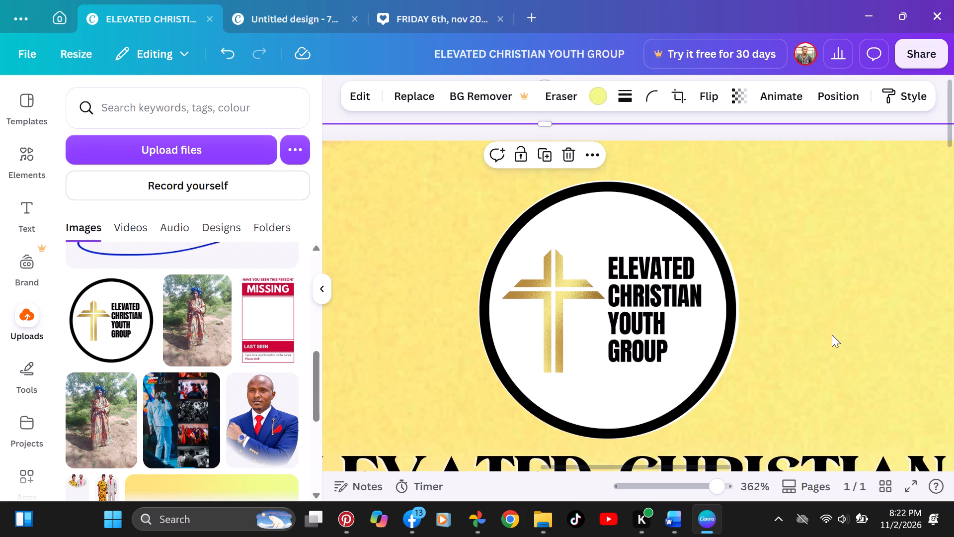
# Trim the remaining white sliver along the logo's upper edge, bringing the crop to about 96 by 95.
pyautogui.click(674, 303)
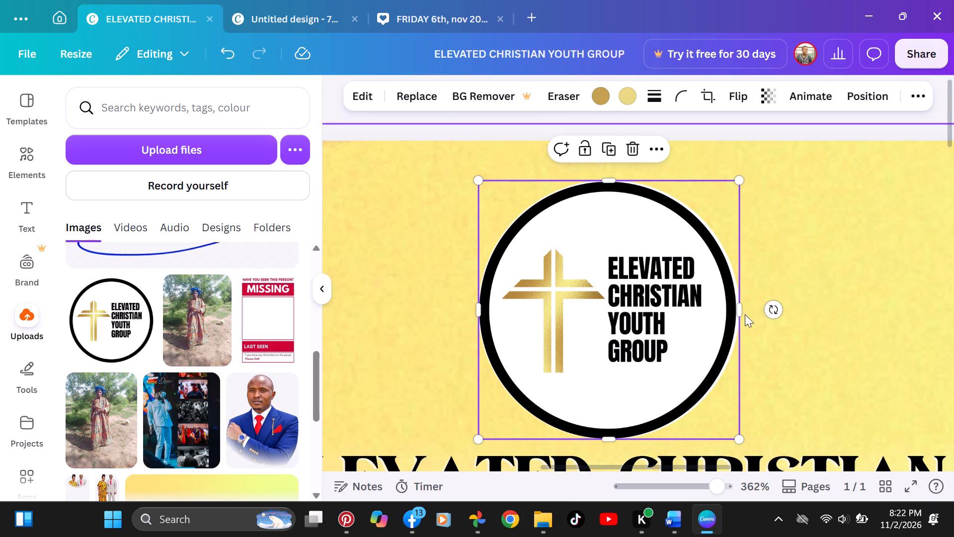
pyautogui.moveTo(721, 492); pyautogui.dragTo(729, 491)
pyautogui.click(779, 304)
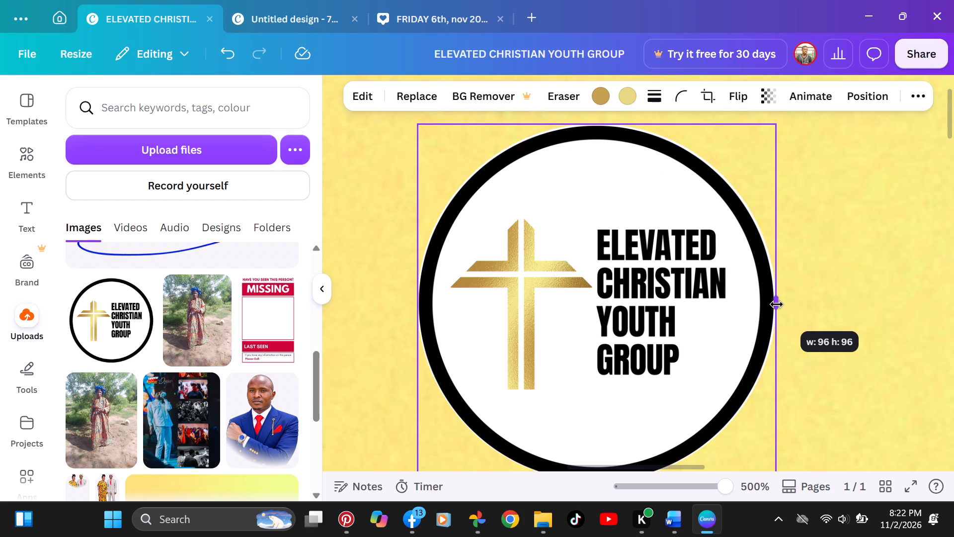
pyautogui.click(836, 354)
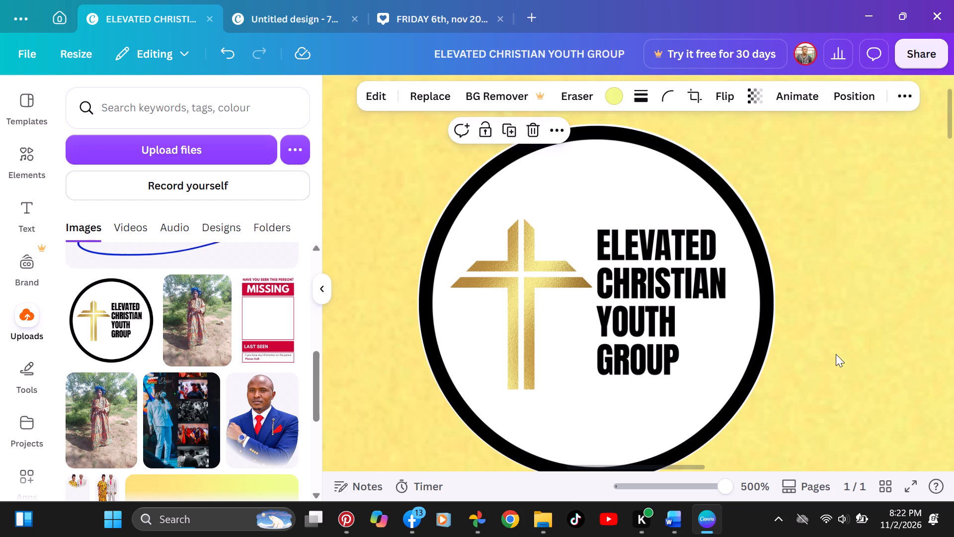
pyautogui.click(681, 314)
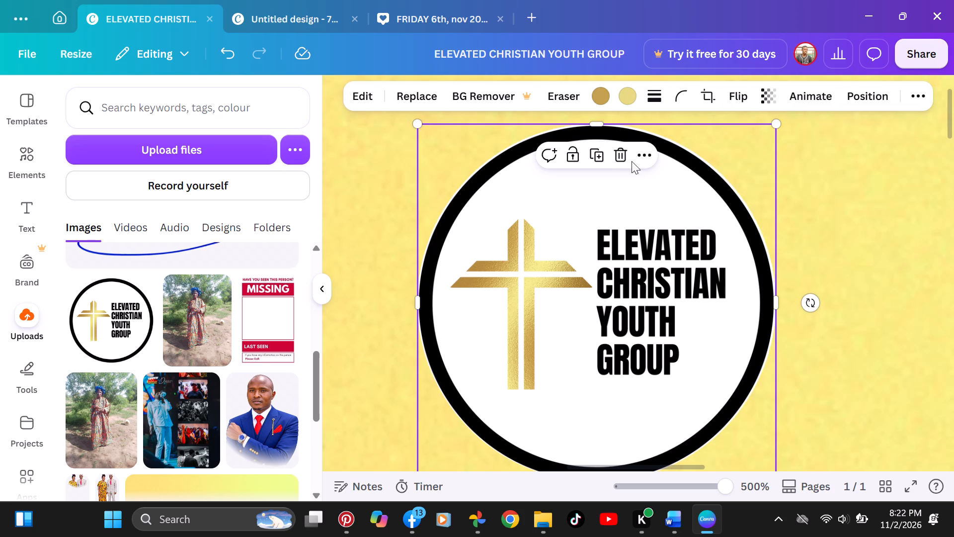
pyautogui.click(596, 125)
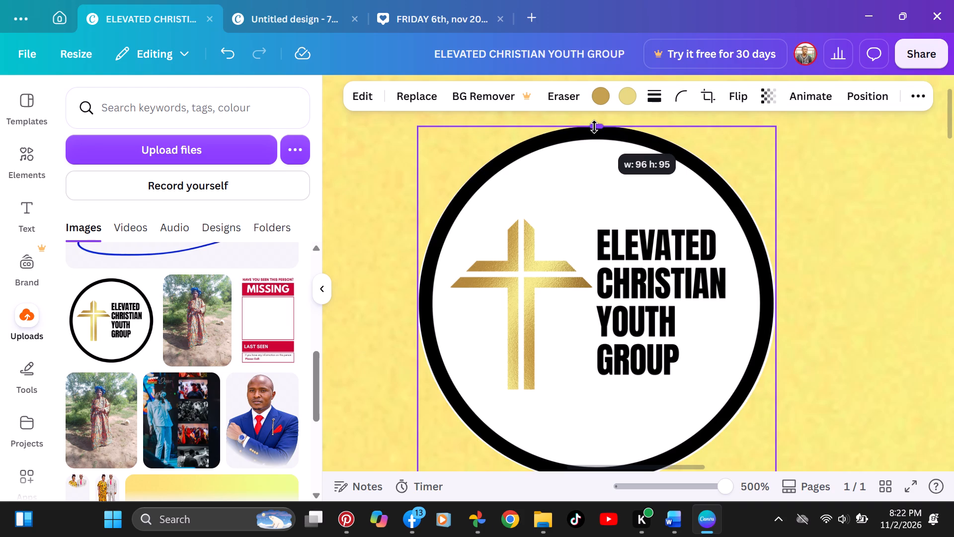
pyautogui.click(803, 209)
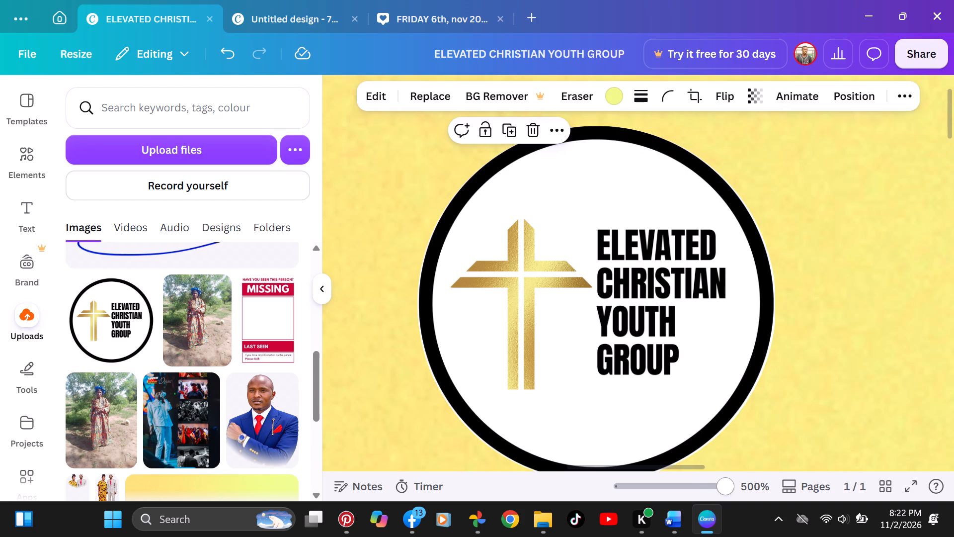
# Shrink the logo proportionally to about 84 by 83 and re-centre it above the group title.
pyautogui.moveTo(723, 487); pyautogui.dragTo(683, 488)
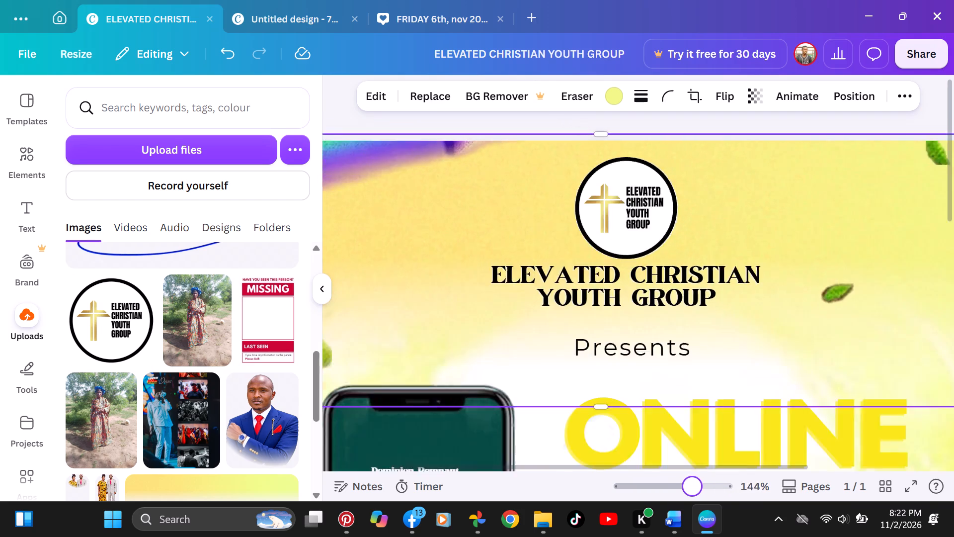
pyautogui.moveTo(683, 488); pyautogui.dragTo(682, 488)
pyautogui.moveTo(686, 488); pyautogui.dragTo(680, 488)
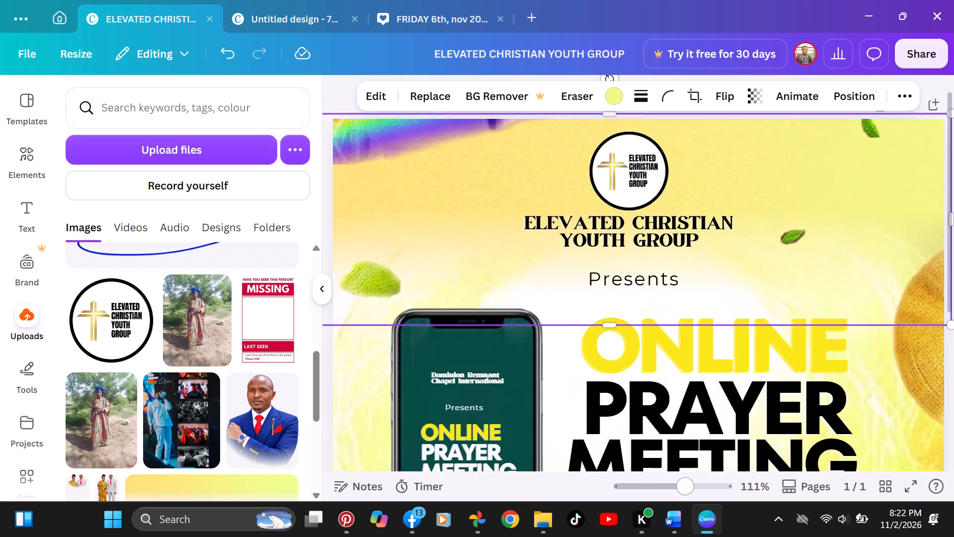
pyautogui.moveTo(680, 488); pyautogui.dragTo(662, 485)
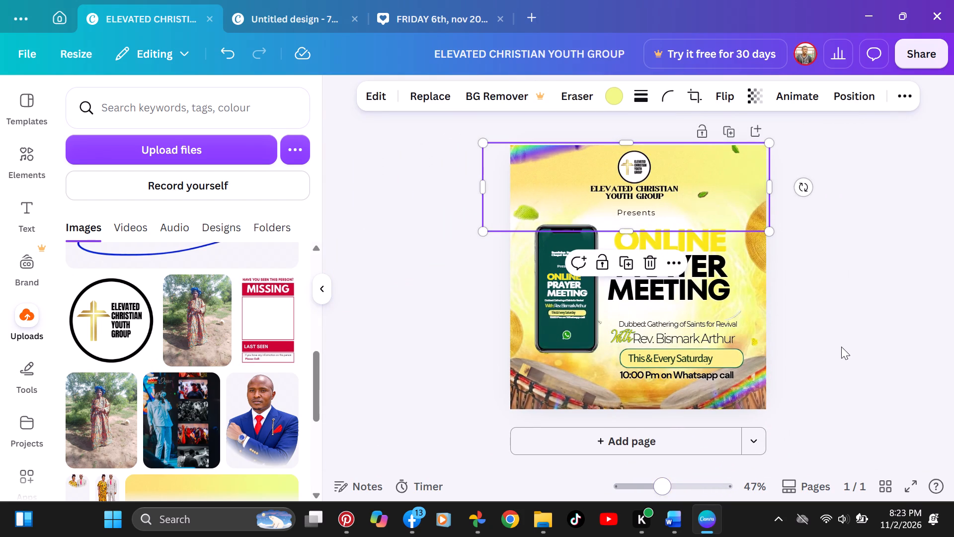
pyautogui.click(841, 347)
pyautogui.click(641, 168)
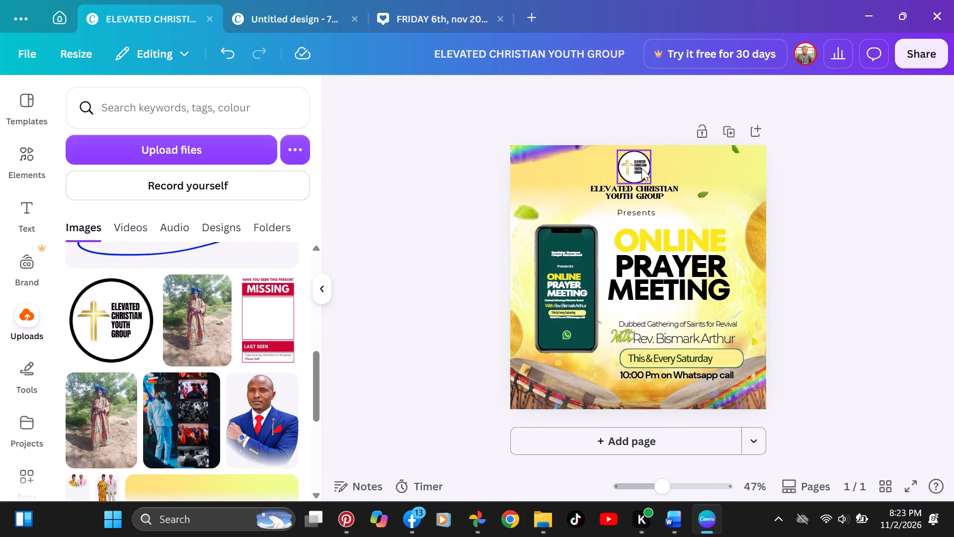
pyautogui.click(648, 182)
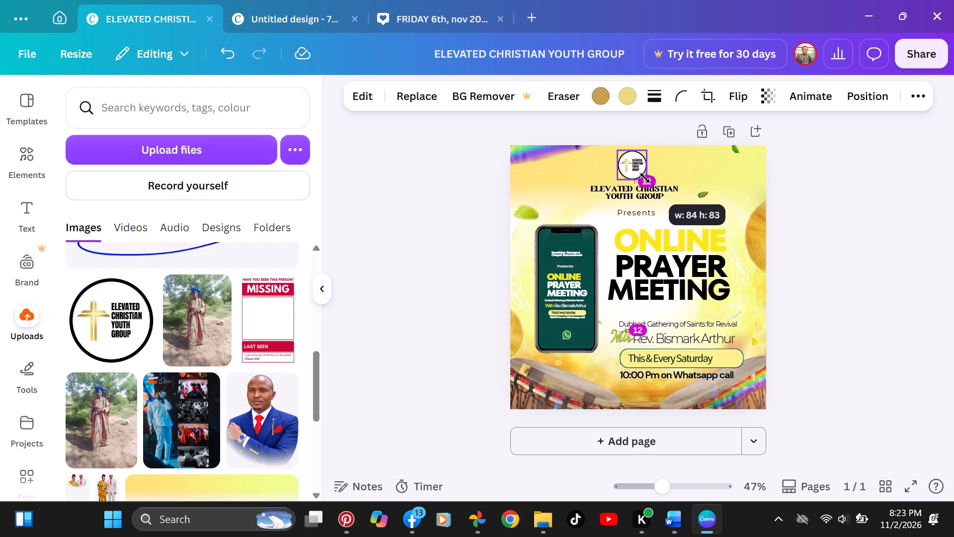
pyautogui.click(645, 178)
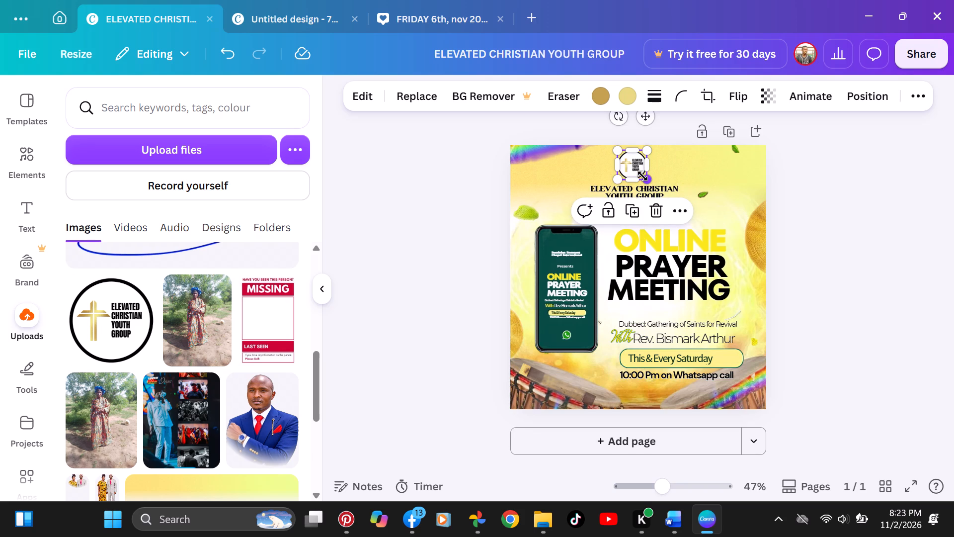
pyautogui.click(647, 117)
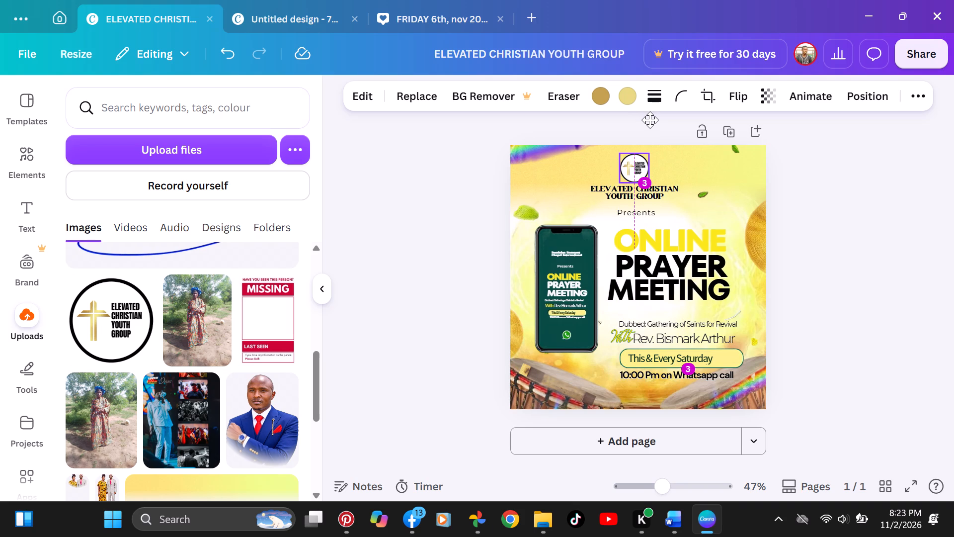
pyautogui.click(850, 255)
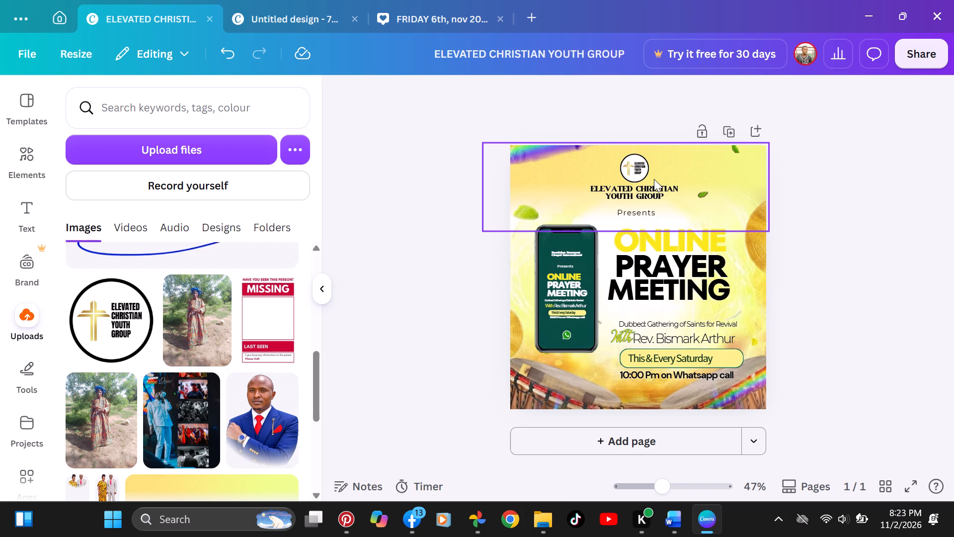
# Nudge the group title and the logo above it slightly down toward "Presents".
pyautogui.moveTo(653, 191); pyautogui.dragTo(652, 195)
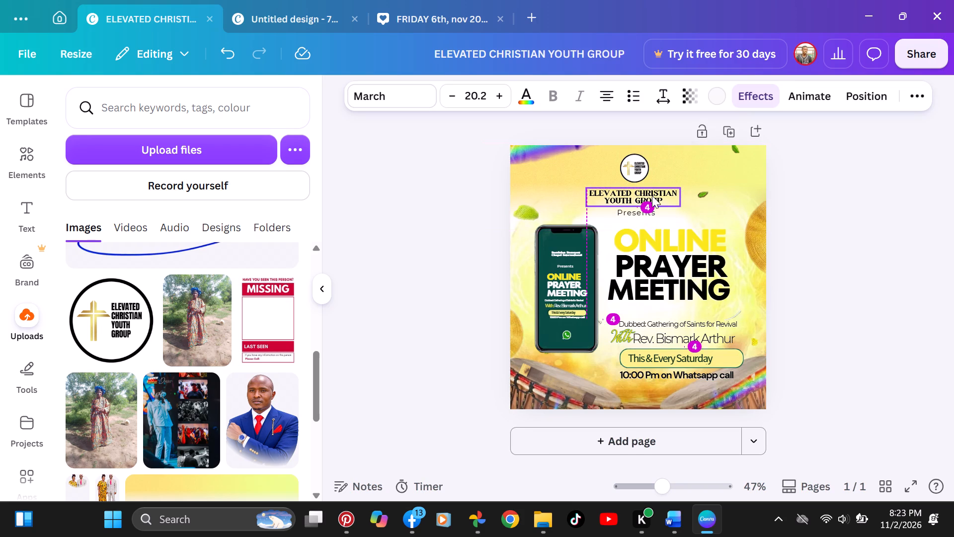
pyautogui.click(638, 179)
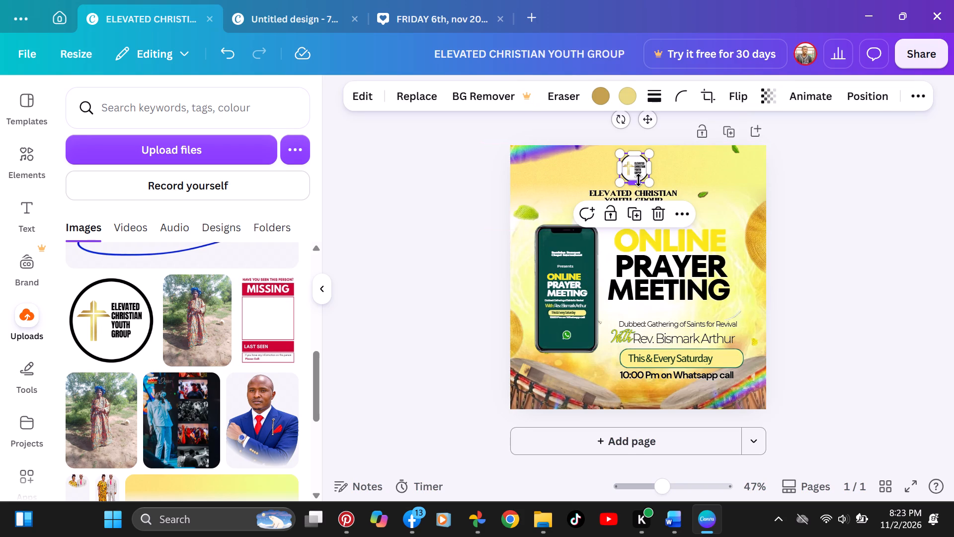
pyautogui.click(648, 117)
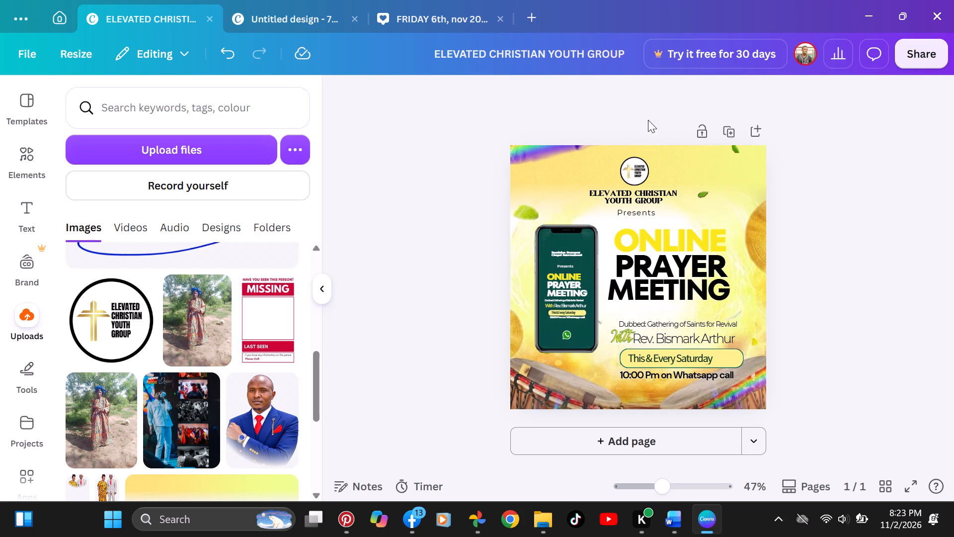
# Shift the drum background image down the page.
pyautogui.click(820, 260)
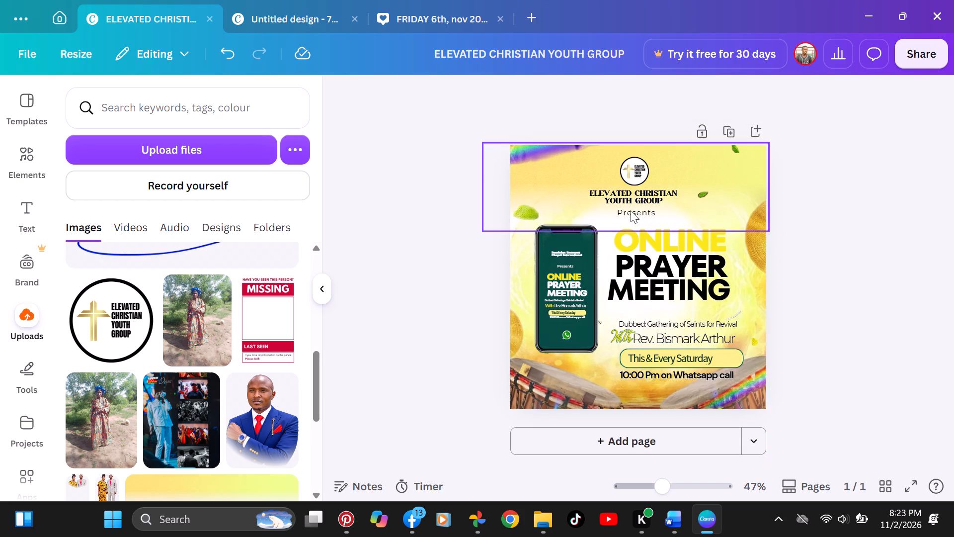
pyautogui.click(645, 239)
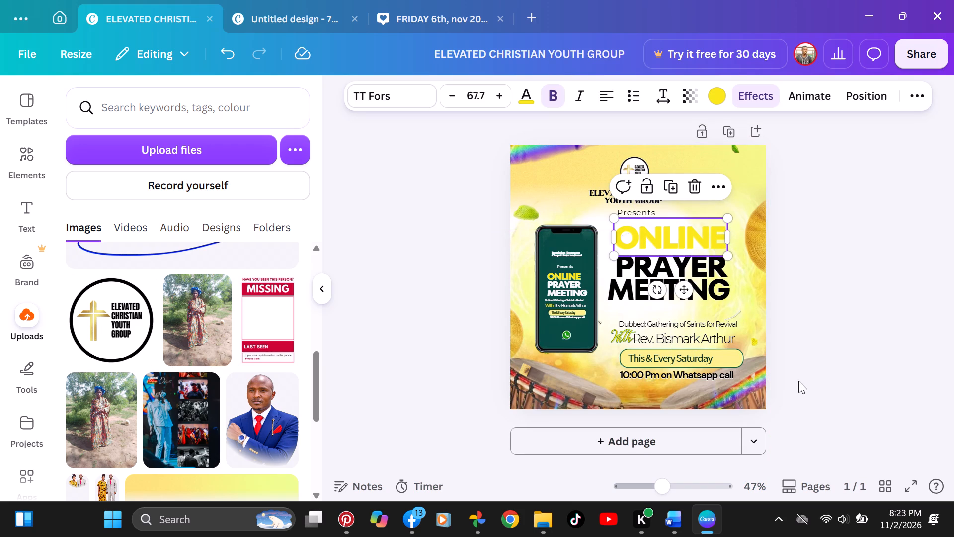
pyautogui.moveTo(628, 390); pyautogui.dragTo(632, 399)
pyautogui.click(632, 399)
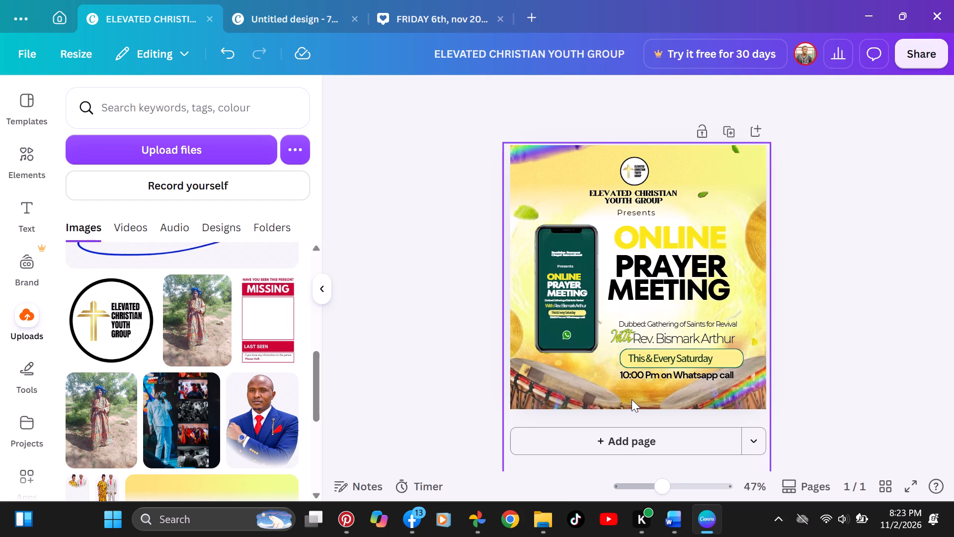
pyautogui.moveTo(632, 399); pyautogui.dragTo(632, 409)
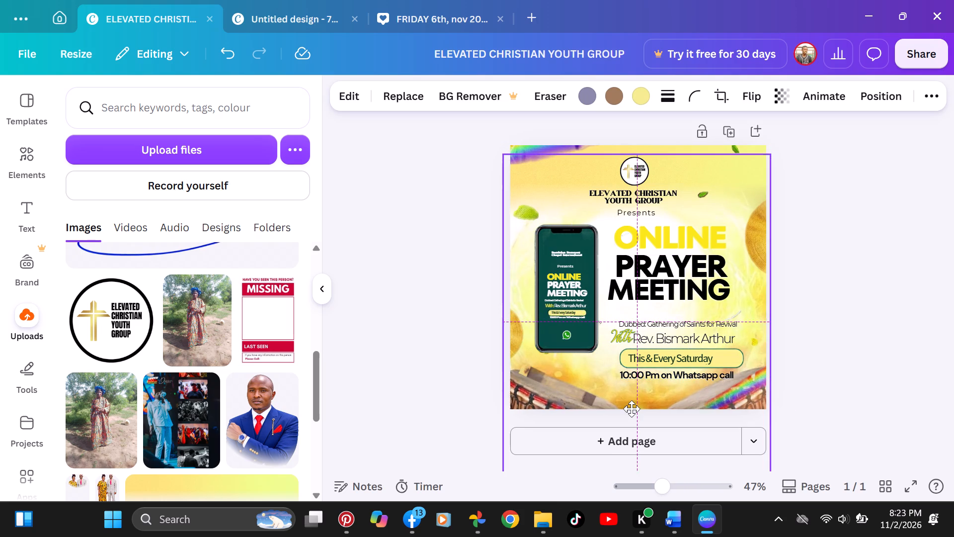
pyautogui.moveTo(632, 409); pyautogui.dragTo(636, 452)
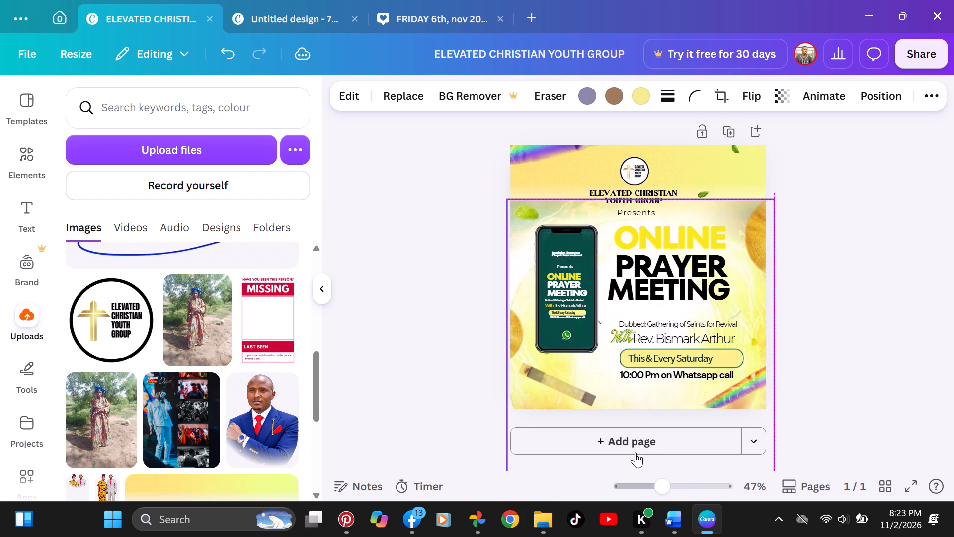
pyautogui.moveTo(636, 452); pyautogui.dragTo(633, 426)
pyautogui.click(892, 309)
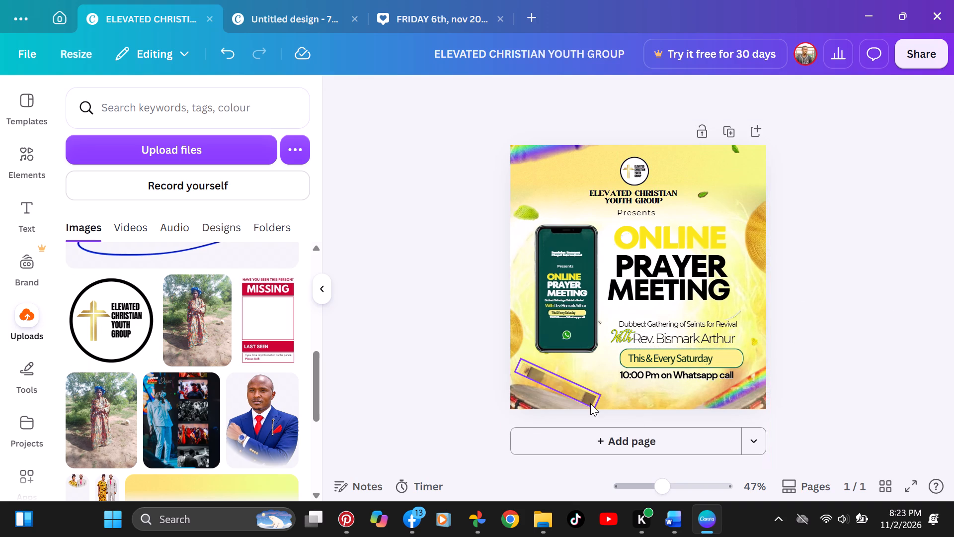
# Delete the slanted brown strip graphic lying over the drum in the flyer's lower-left corner.
pyautogui.click(579, 390)
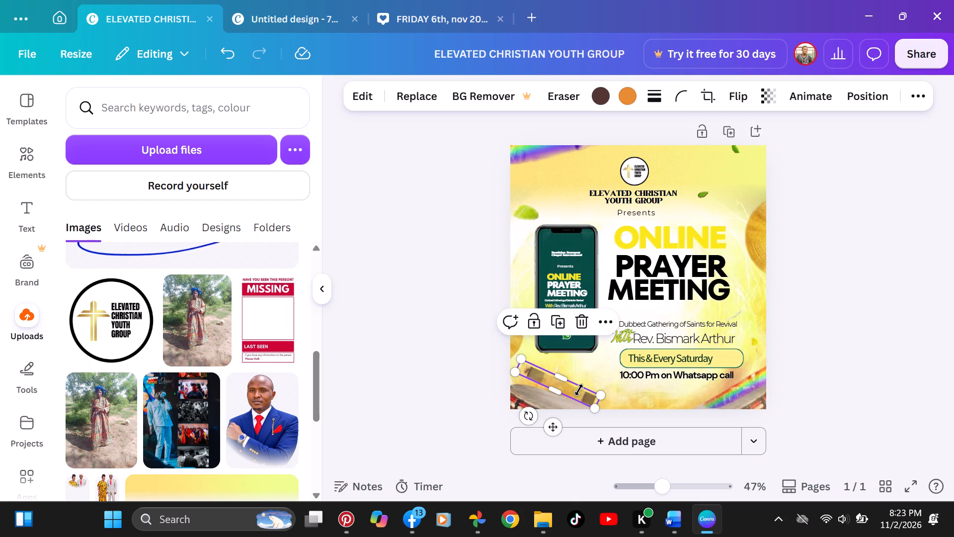
pyautogui.press('BackSpace')
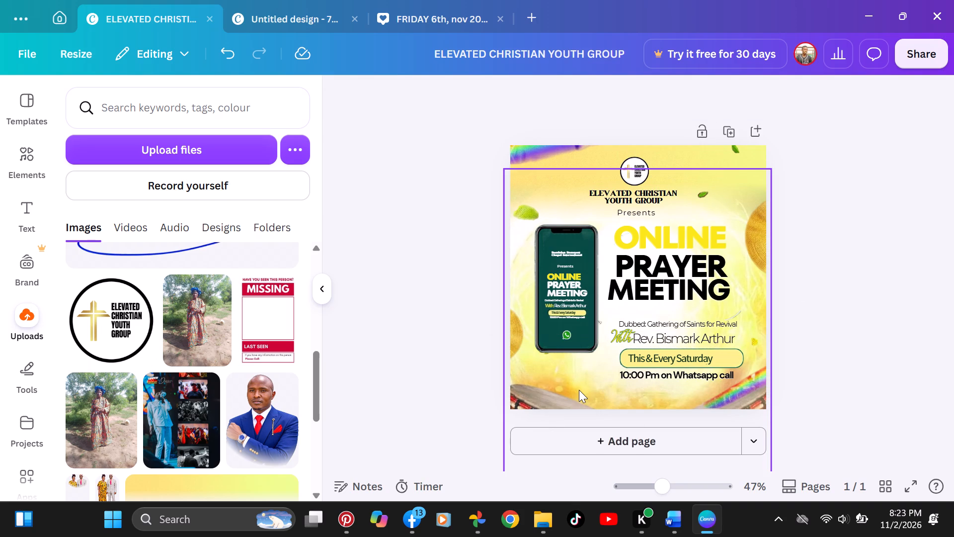
# Move the drum background image back up so the drums sit along the flyer's bottom edge beneath the WhatsApp call line.
pyautogui.moveTo(589, 397); pyautogui.dragTo(593, 381)
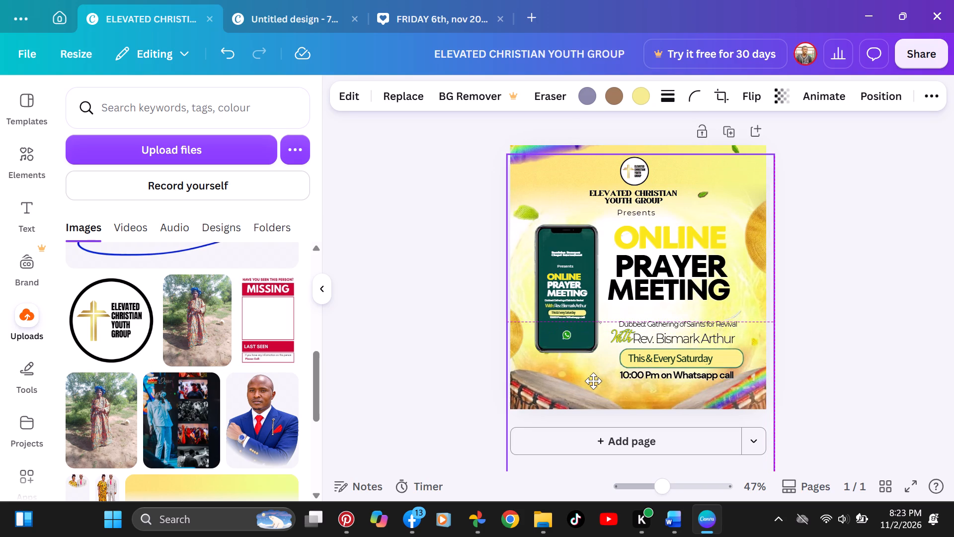
pyautogui.moveTo(593, 381); pyautogui.dragTo(588, 378)
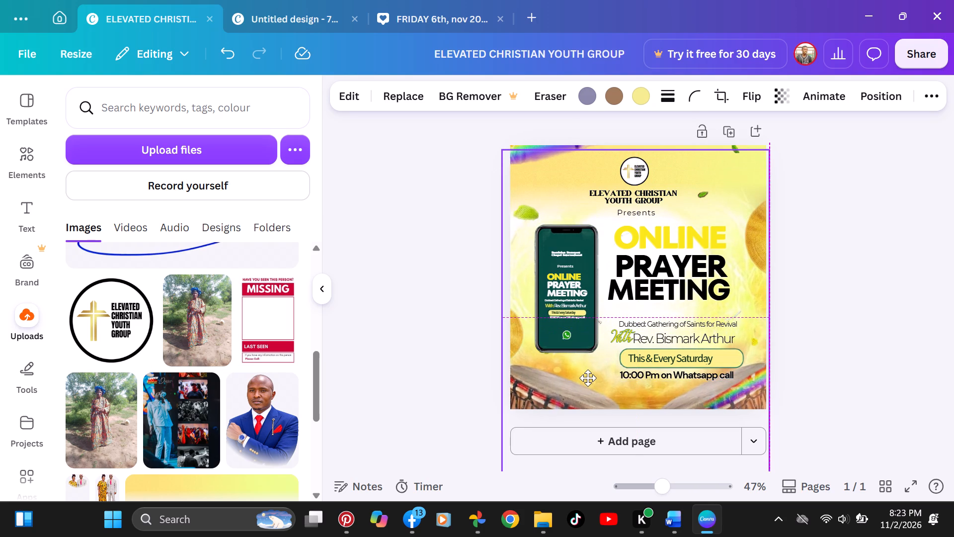
pyautogui.moveTo(588, 378); pyautogui.dragTo(588, 374)
pyautogui.click(831, 372)
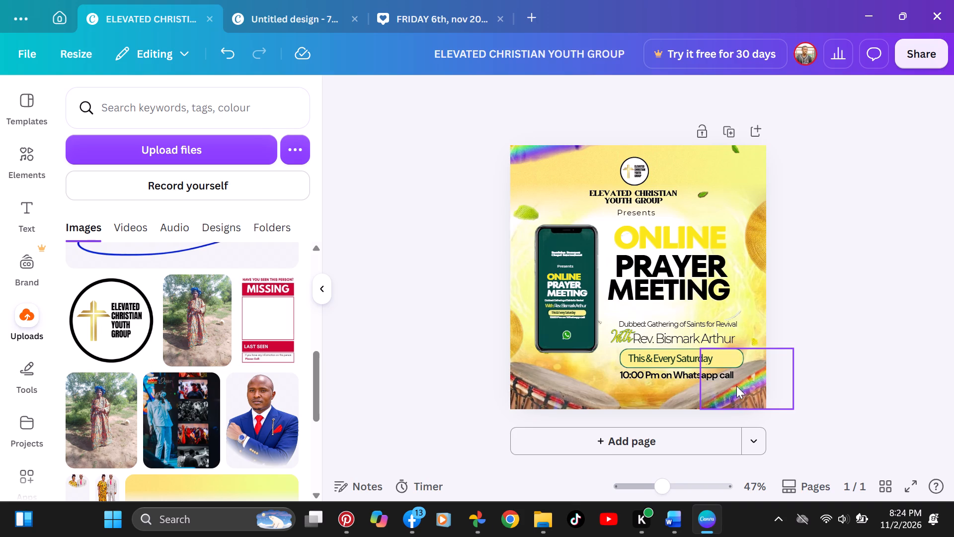
# Move the "Dubbed: Gathering of Saints for Revival" line up, closer beneath the "PRAYER MEETING" title.
pyautogui.moveTo(707, 326); pyautogui.dragTo(707, 314)
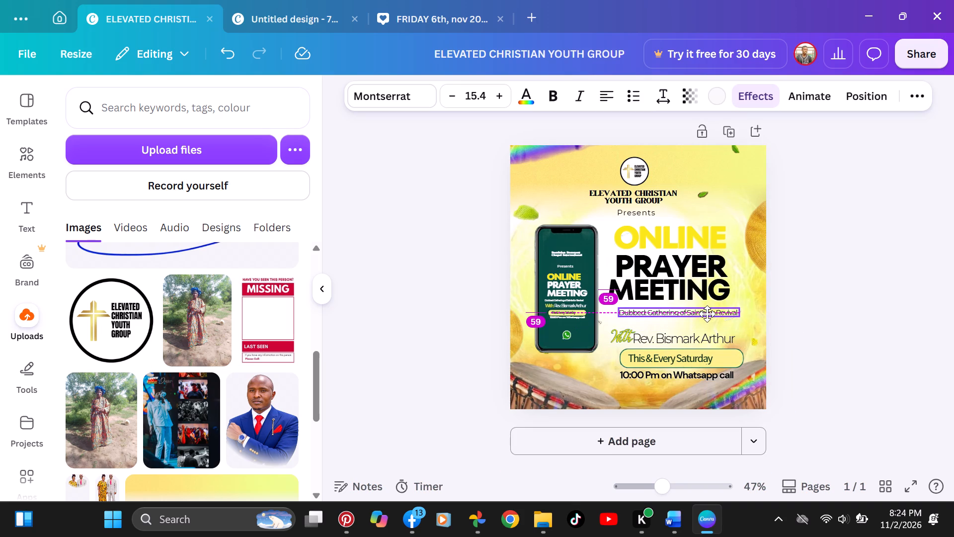
pyautogui.click(827, 322)
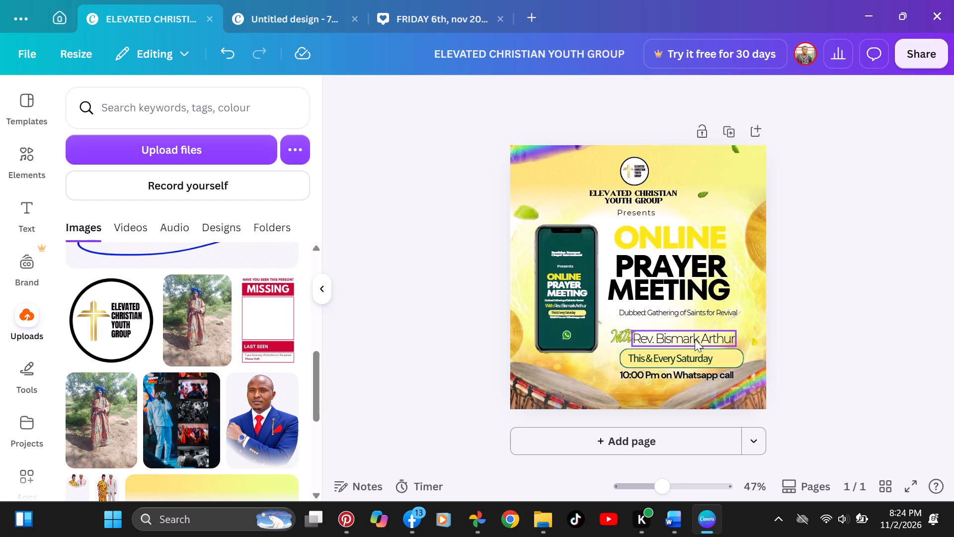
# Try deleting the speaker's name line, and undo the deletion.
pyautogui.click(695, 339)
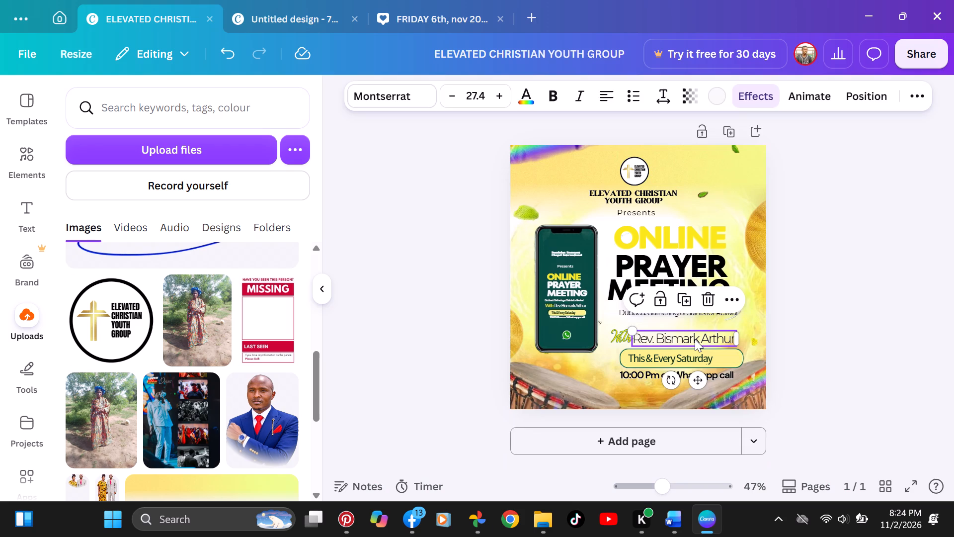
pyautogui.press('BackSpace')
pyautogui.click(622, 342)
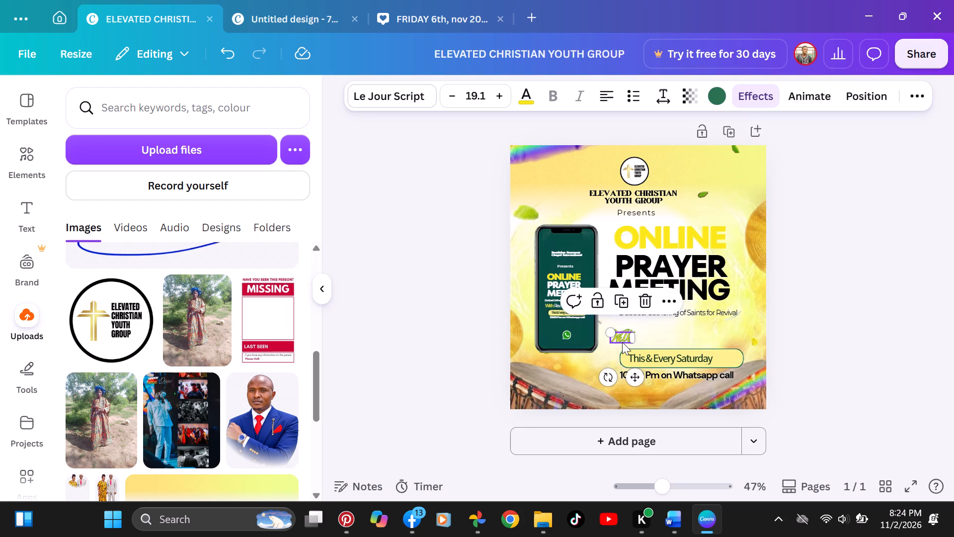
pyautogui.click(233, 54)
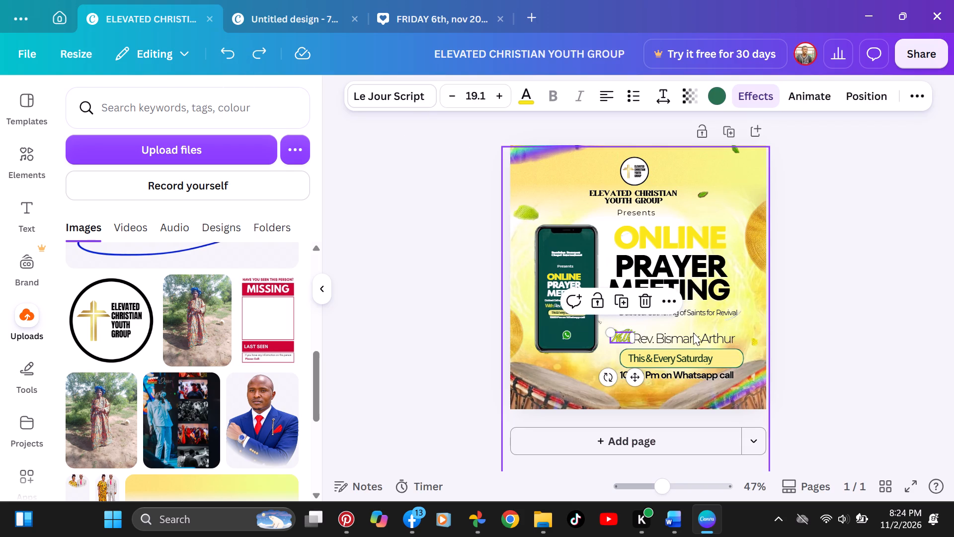
# Move the speaker's name and the script word "With" up beneath the "Dubbed" line, with a gap between them.
pyautogui.moveTo(694, 340); pyautogui.dragTo(701, 333)
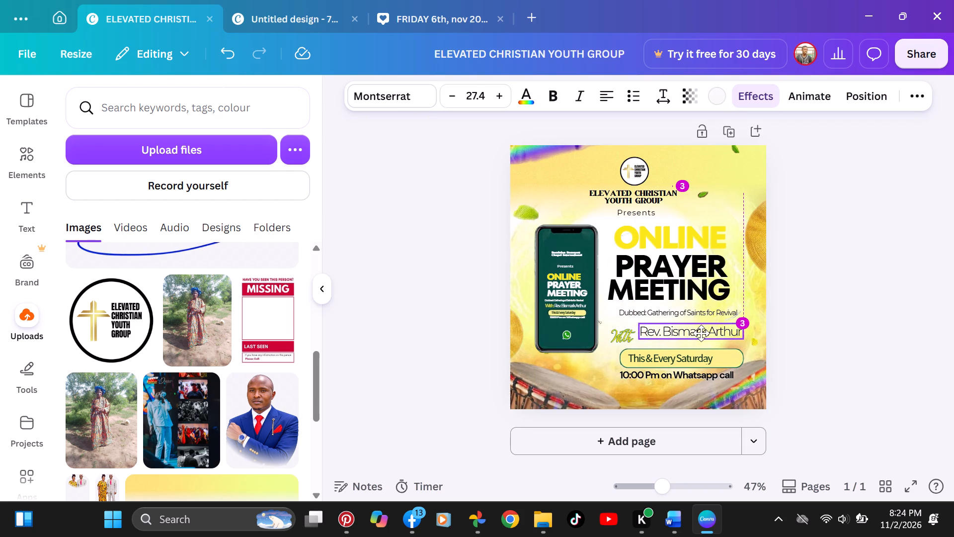
pyautogui.moveTo(701, 333); pyautogui.dragTo(705, 331)
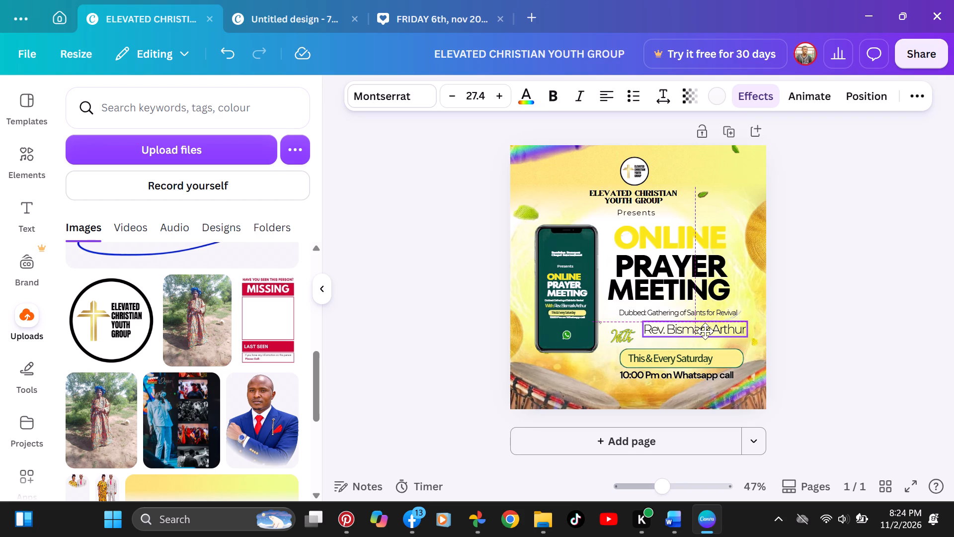
pyautogui.moveTo(705, 331); pyautogui.dragTo(705, 332)
pyautogui.moveTo(617, 334); pyautogui.dragTo(618, 328)
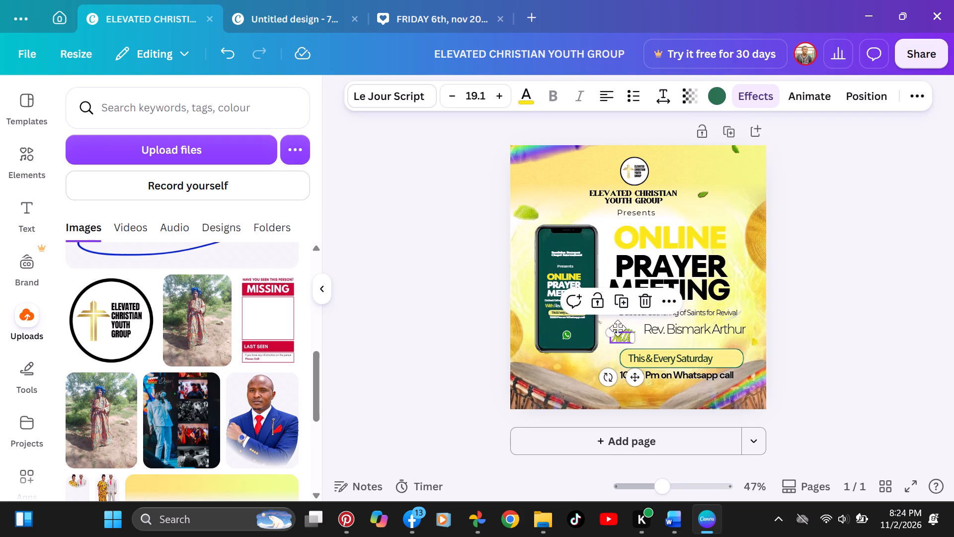
pyautogui.moveTo(618, 328); pyautogui.dragTo(619, 326)
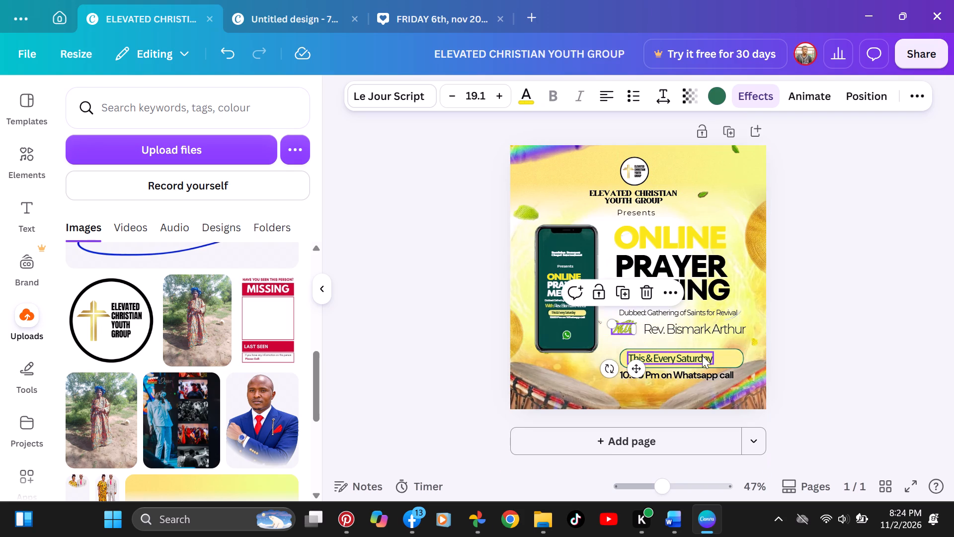
# Move the rounded date box up and slightly left below the speaker's name, and bring the "This & Every Saturday" text up into it.
pyautogui.moveTo(727, 358); pyautogui.dragTo(727, 352)
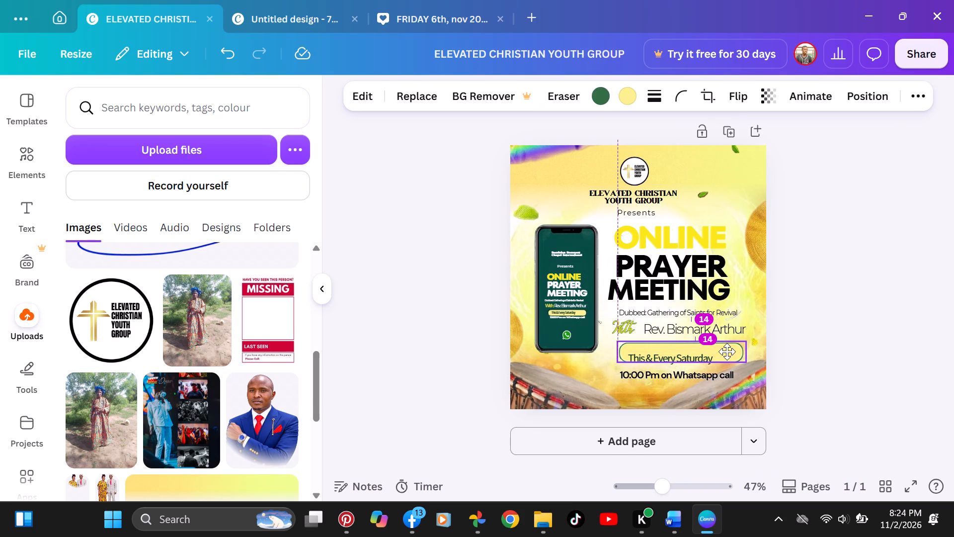
pyautogui.moveTo(727, 352); pyautogui.dragTo(723, 352)
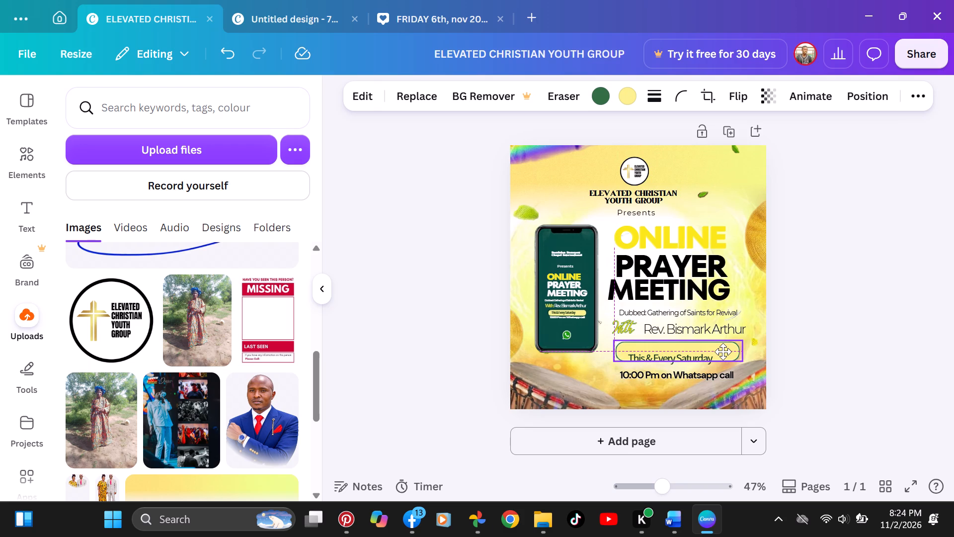
pyautogui.moveTo(723, 352); pyautogui.dragTo(722, 351)
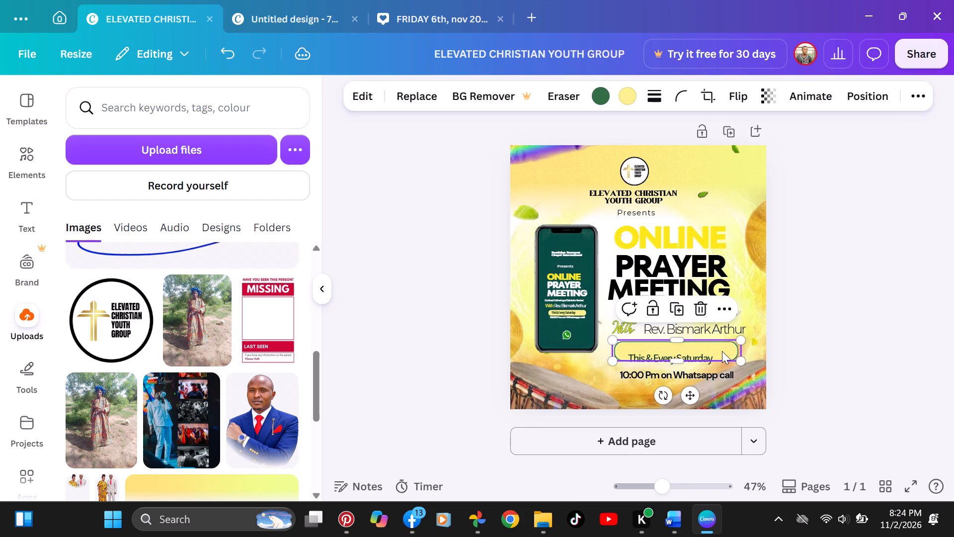
pyautogui.click(700, 357)
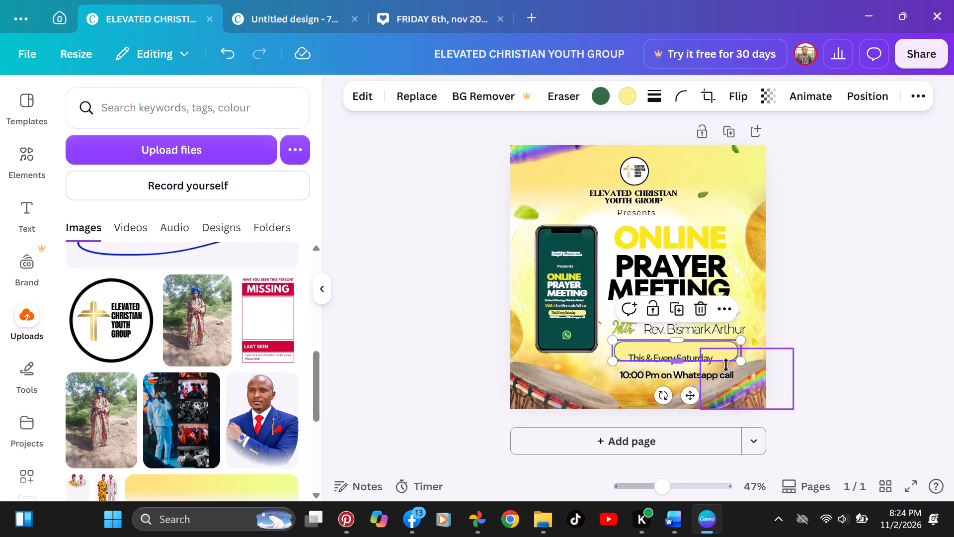
pyautogui.click(872, 355)
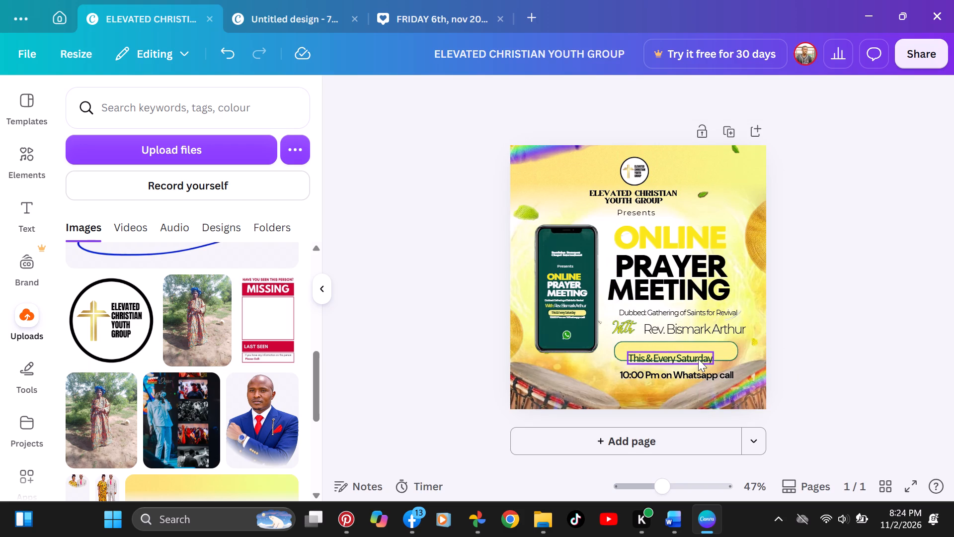
pyautogui.moveTo(698, 359); pyautogui.dragTo(699, 352)
# Replace the "This & Every Saturday" text in the rounded date box with "Wed - Friday".
pyautogui.click(699, 352)
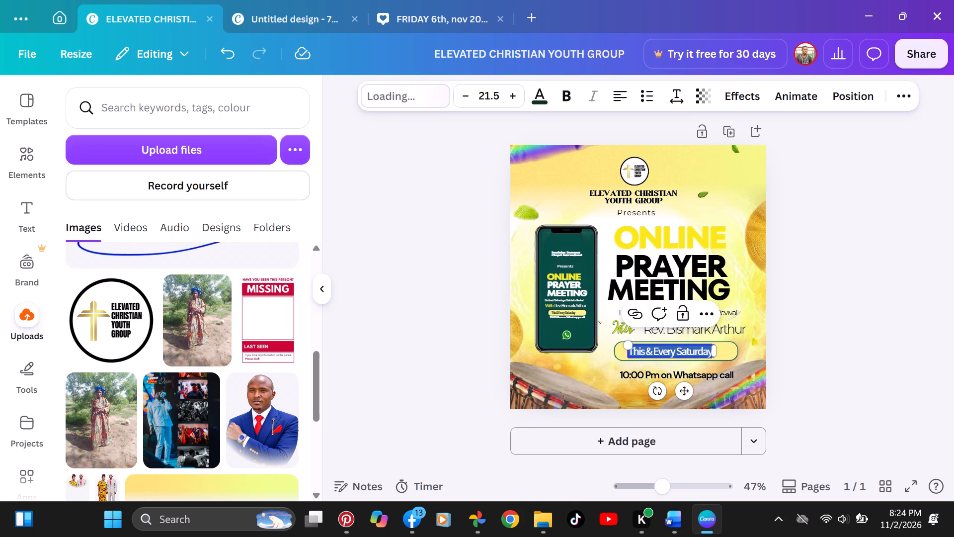
pyautogui.write('WE')
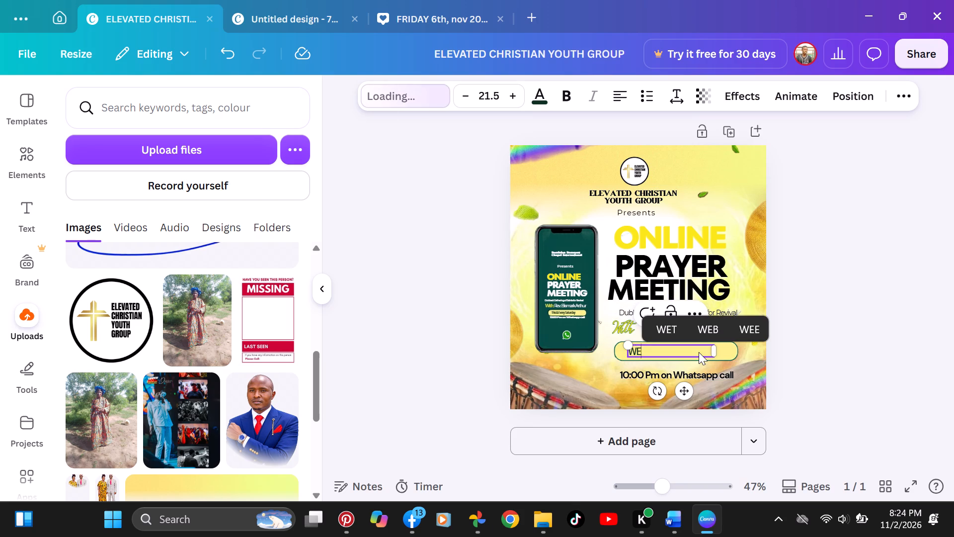
pyautogui.press('BackSpace')
pyautogui.press('BackSpace')
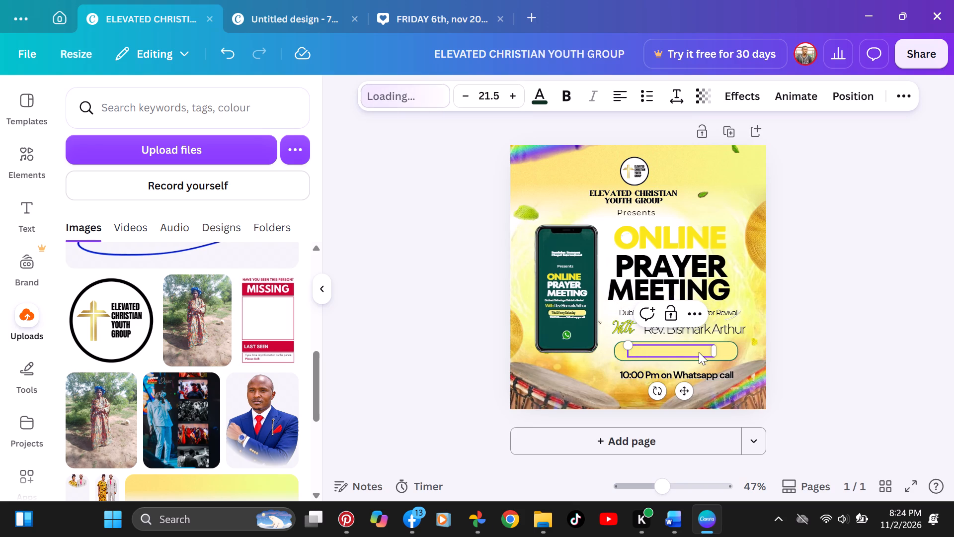
pyautogui.press('w')
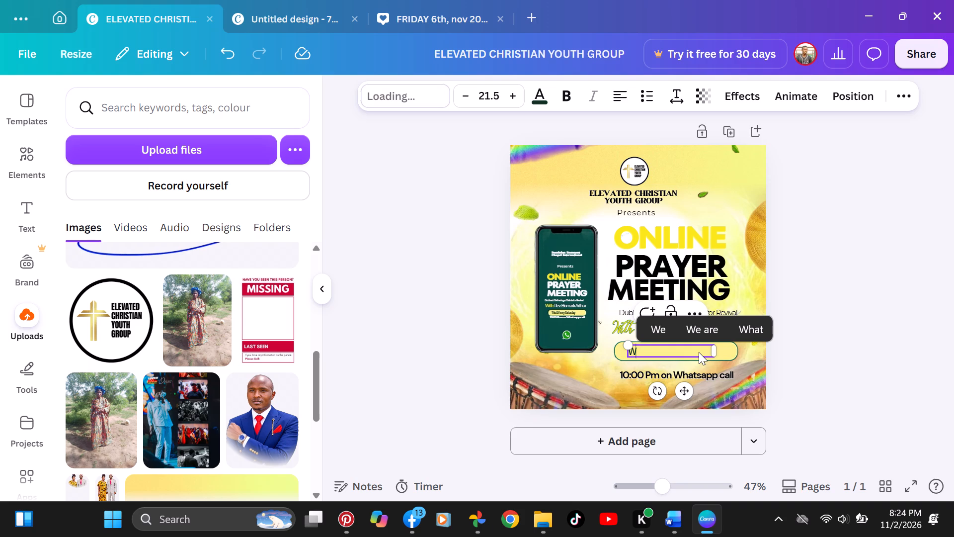
pyautogui.press('e')
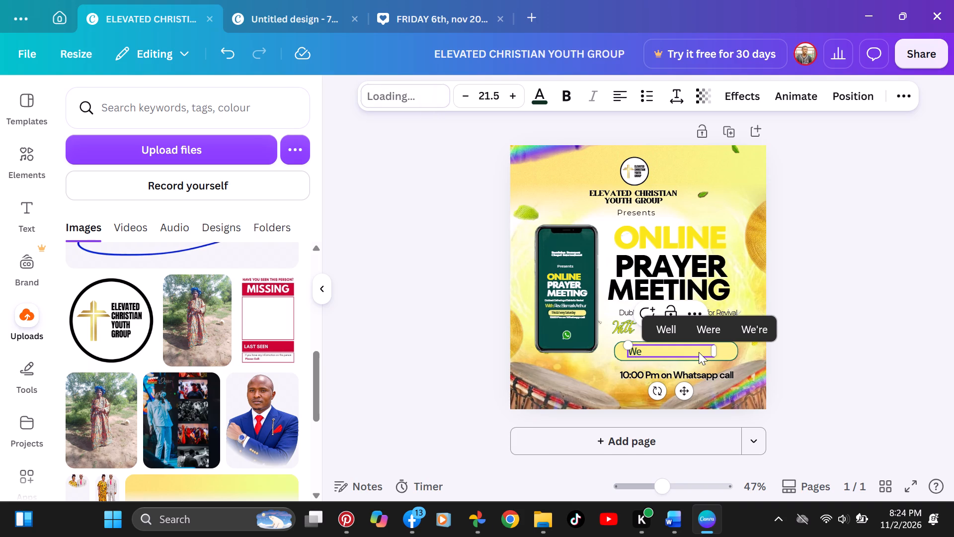
pyautogui.press('d')
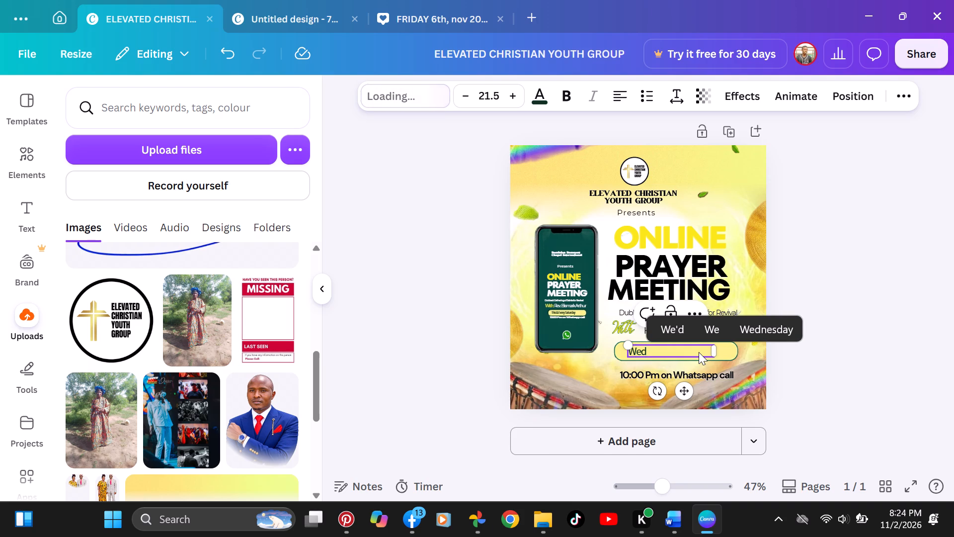
pyautogui.press('space')
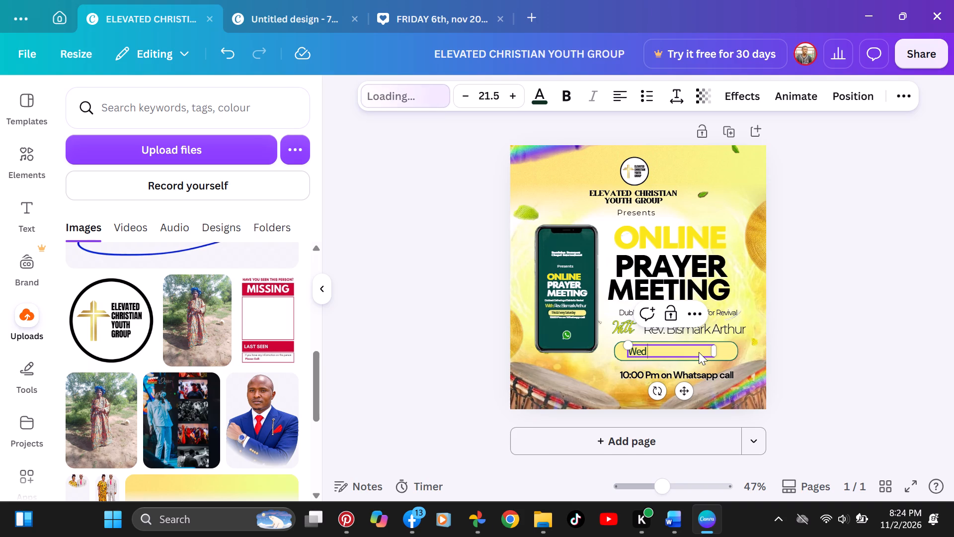
pyautogui.write('-')
pyautogui.press('space')
pyautogui.write('ffri')
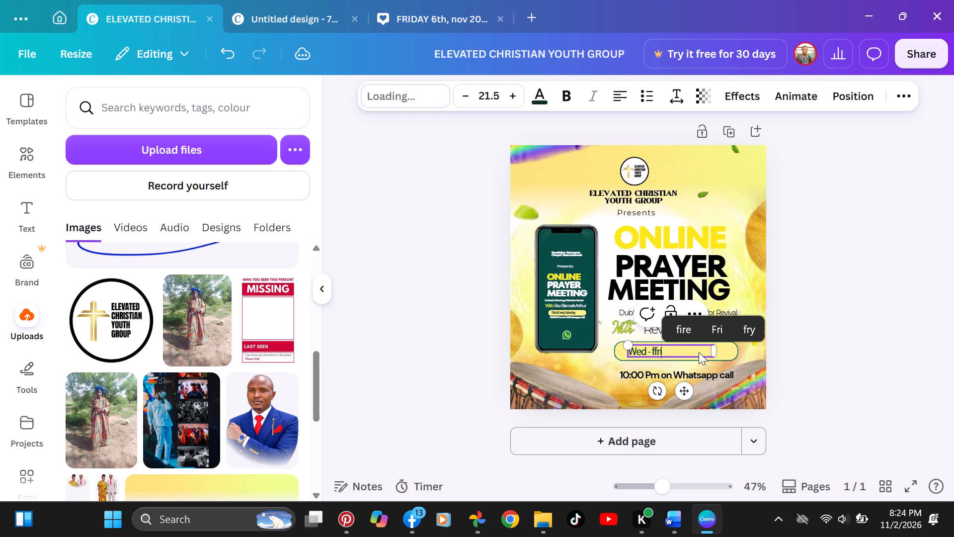
pyautogui.press('BackSpace')
pyautogui.press('BackSpace')
pyautogui.press('BackSpace')
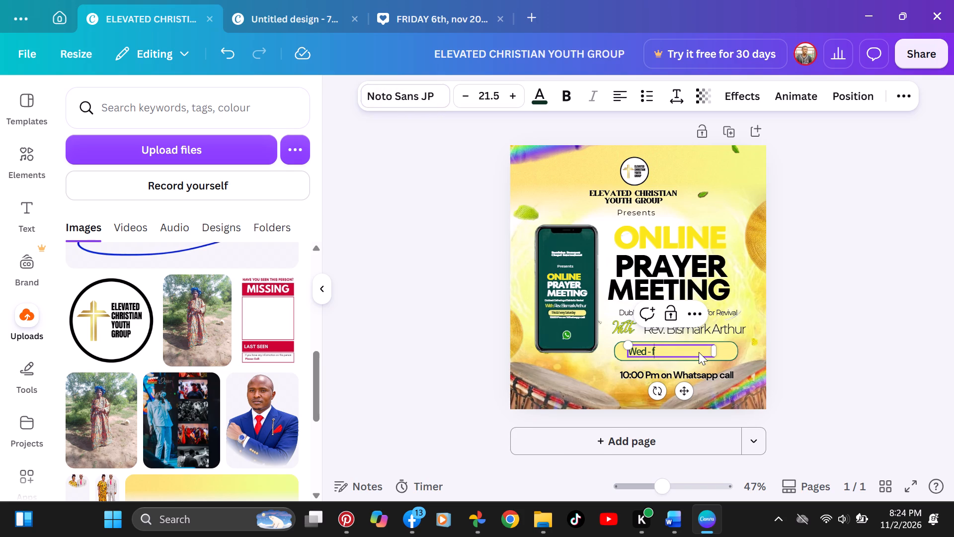
pyautogui.press('BackSpace')
pyautogui.write('iday')
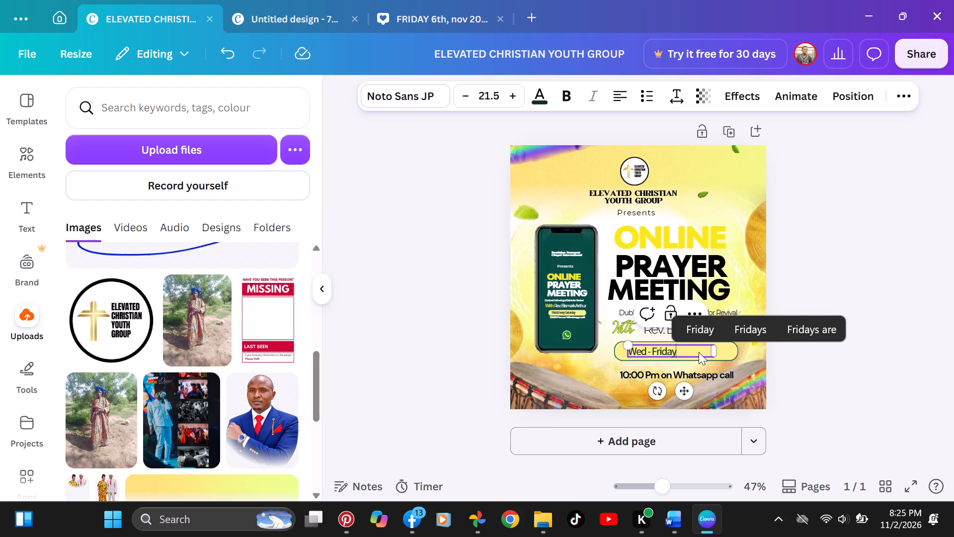
# Append "| Mornings" after "Wed - Friday" in the date box text.
pyautogui.press('space')
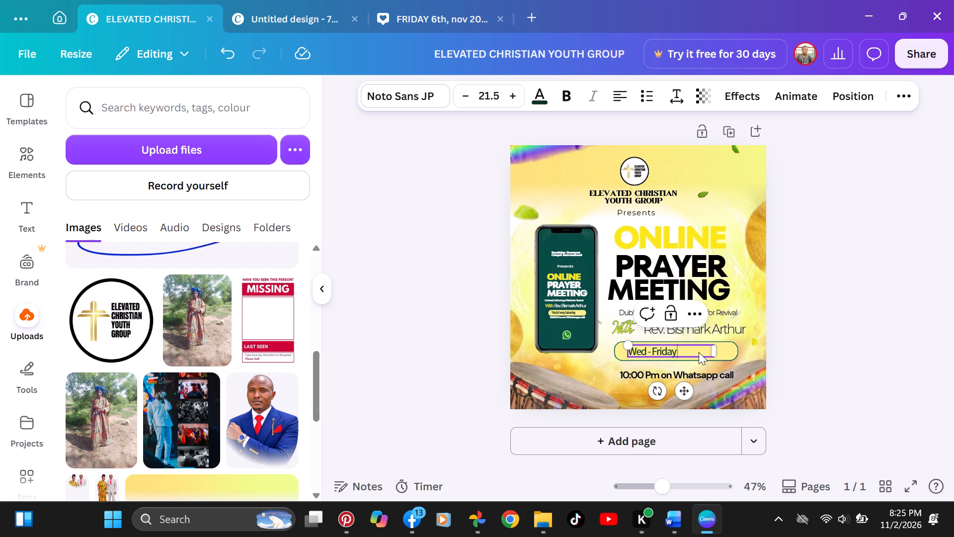
pyautogui.hotkey('shift', '|')
pyautogui.hotkey('shift', '|')
pyautogui.press('BackSpace')
pyautogui.press('space')
pyautogui.write('or')
pyautogui.press('m')
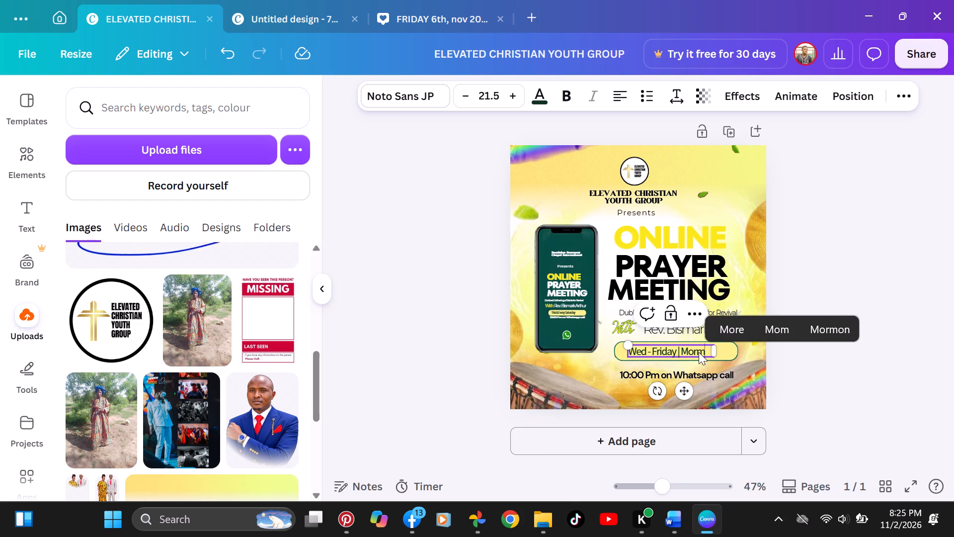
pyautogui.press('BackSpace')
pyautogui.write('nings')
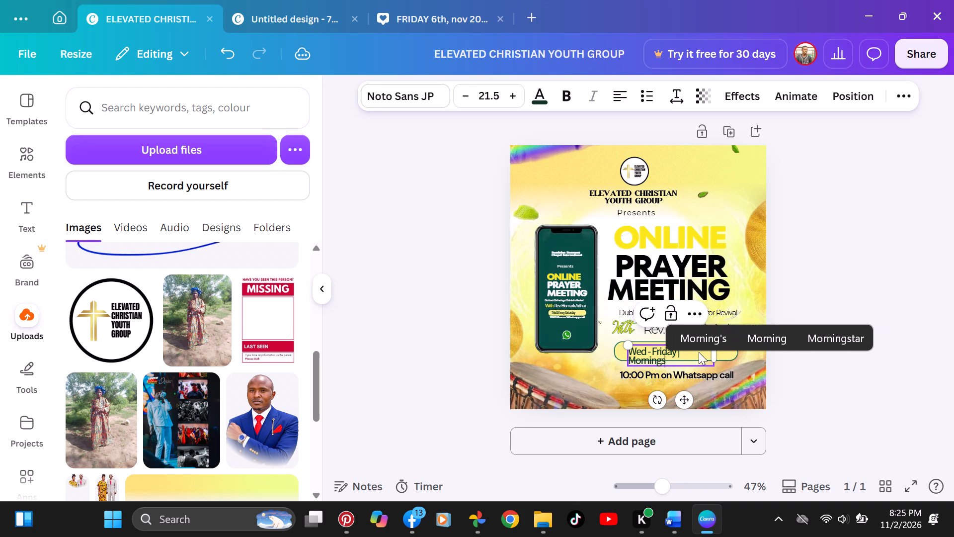
pyautogui.click(821, 382)
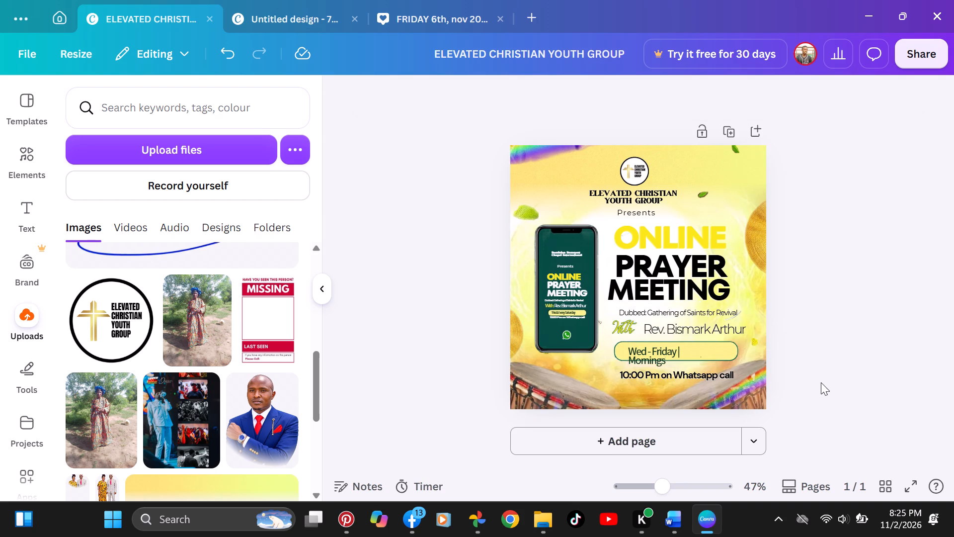
# Widen the "Wed - Friday | Mornings" text box slightly so the text fits on one line.
pyautogui.click(702, 353)
pyautogui.moveTo(719, 354); pyautogui.dragTo(727, 354)
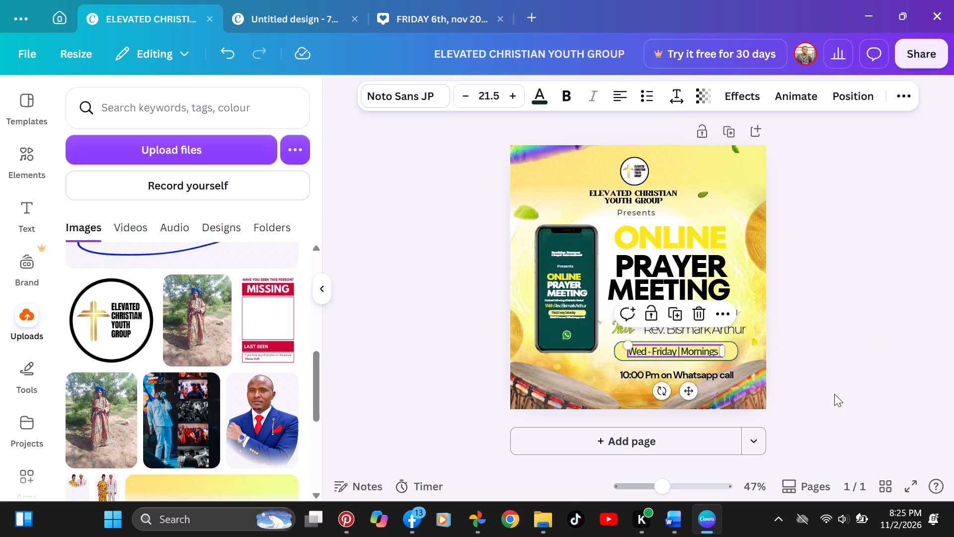
pyautogui.click(834, 394)
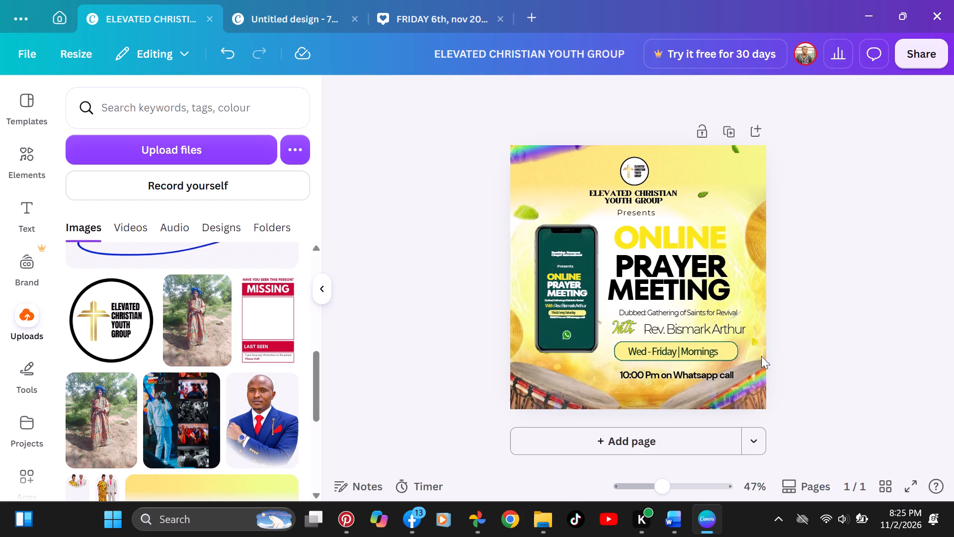
# Replace the speaker's name beside the script word "With" with "Min. Sarah".
pyautogui.click(620, 332)
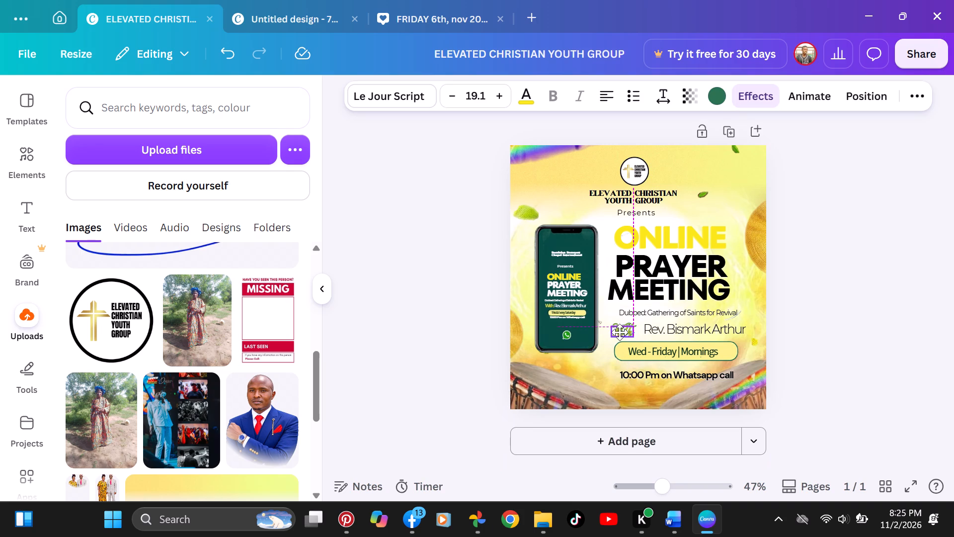
pyautogui.click(684, 334)
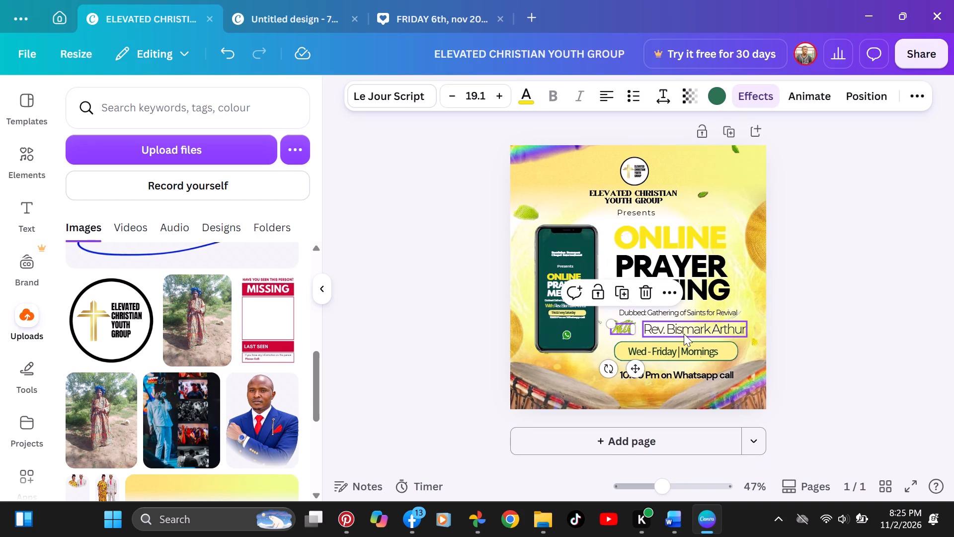
pyautogui.click(684, 334)
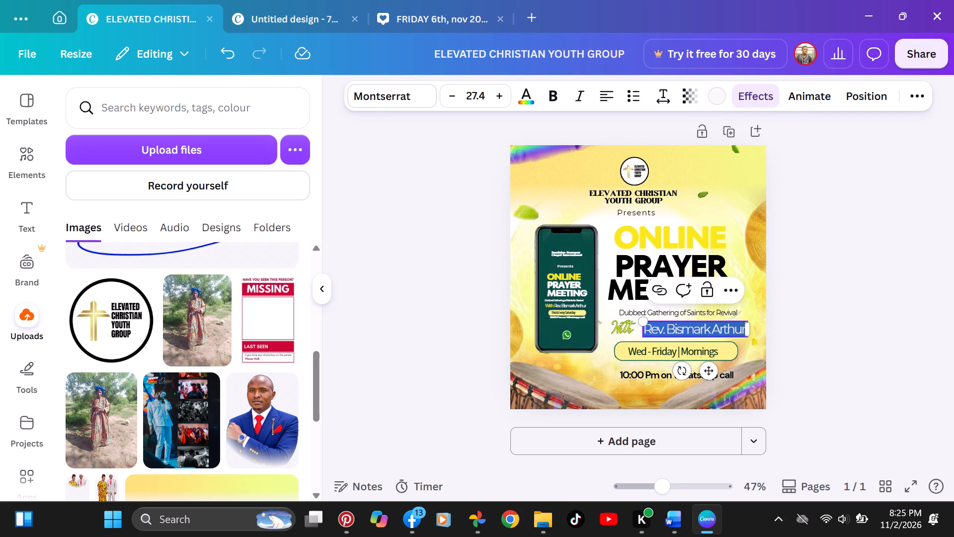
pyautogui.press('m')
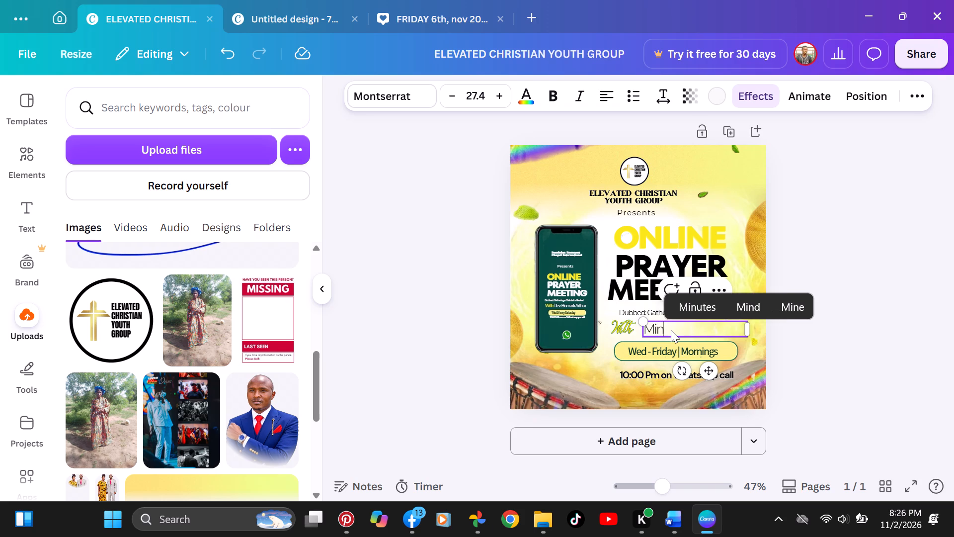
pyautogui.write('.')
pyautogui.press('space')
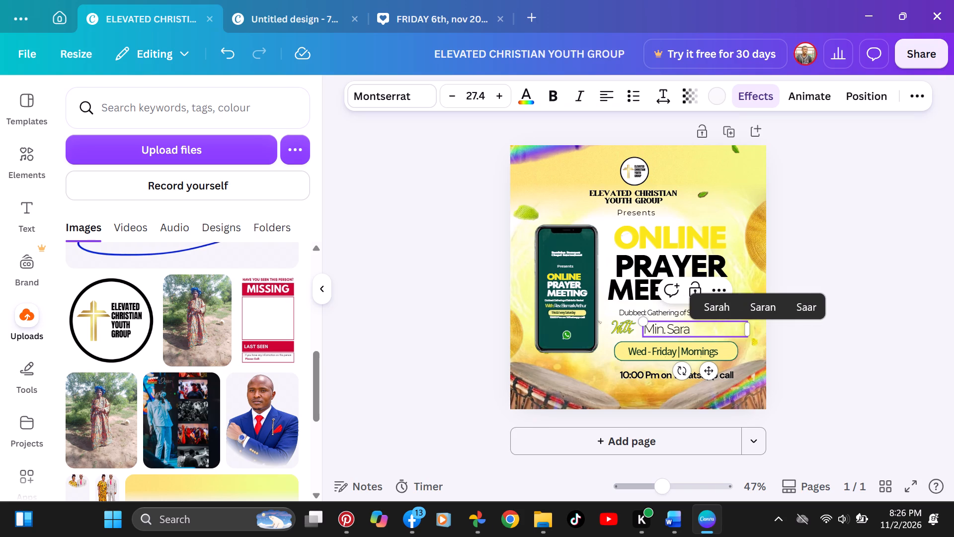
pyautogui.press('h')
pyautogui.click(895, 329)
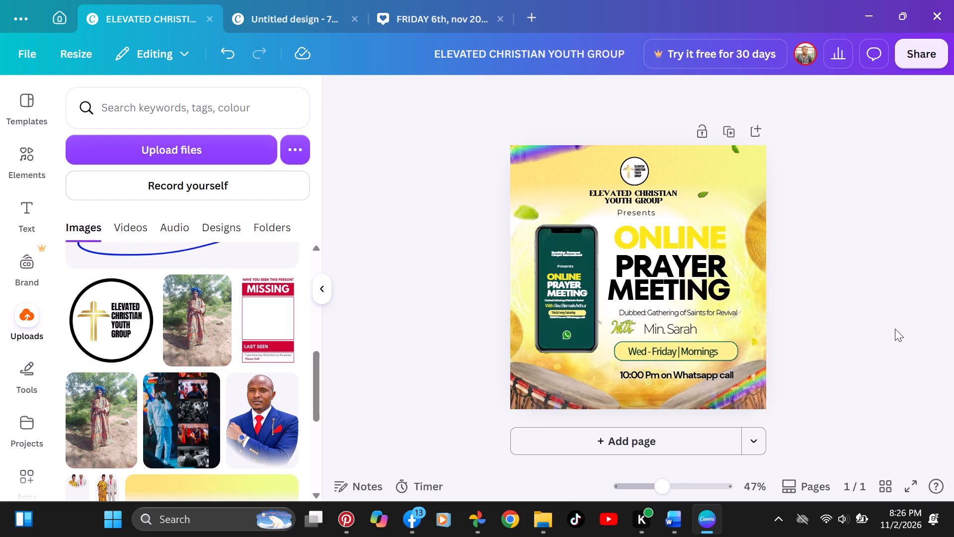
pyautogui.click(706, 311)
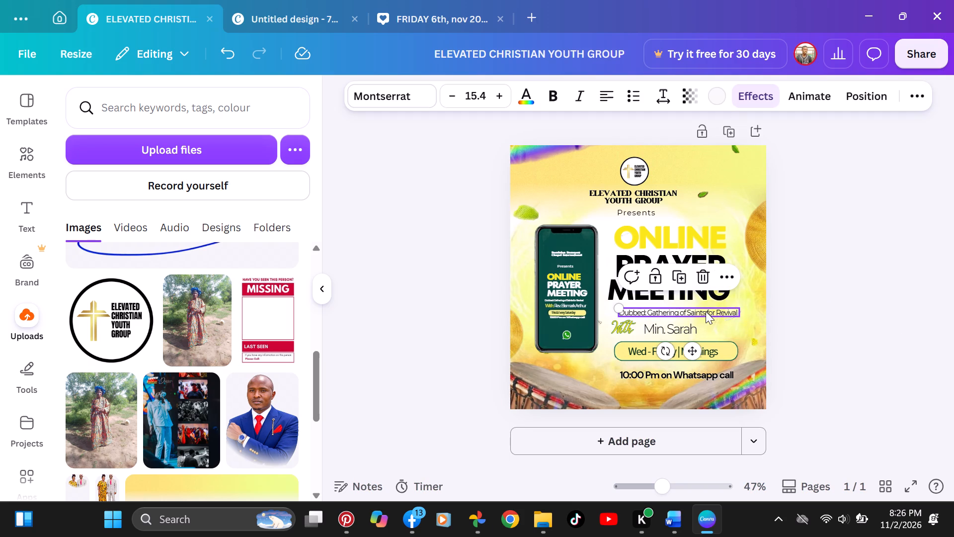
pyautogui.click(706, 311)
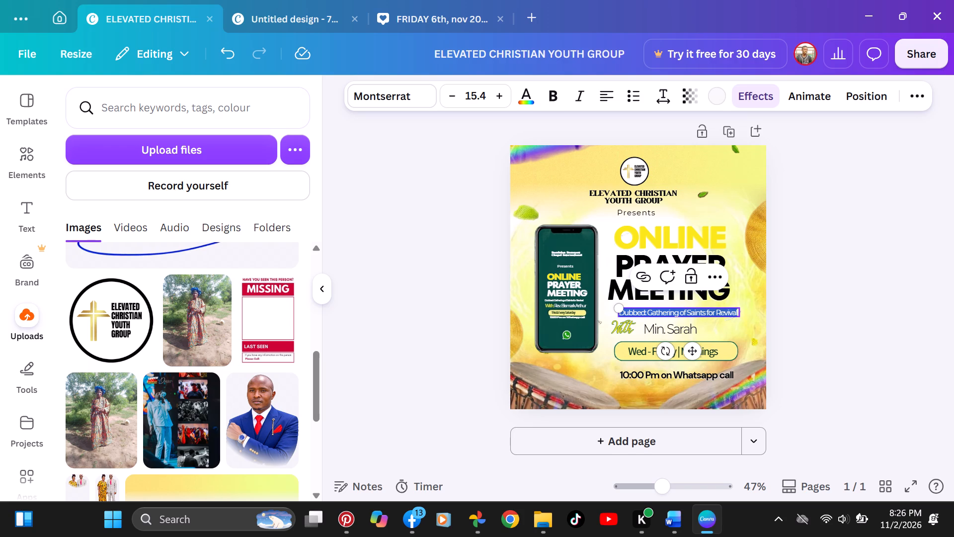
# Replace the "10:00 Pm on Whatsapp call" text below the date box with the time range "5:00Am - 5:45".
pyautogui.click(699, 372)
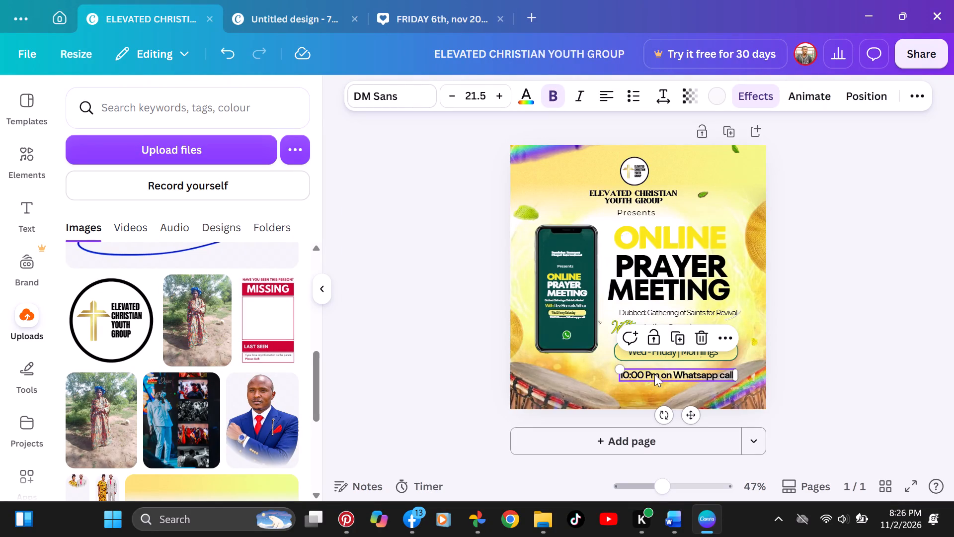
pyautogui.click(664, 374)
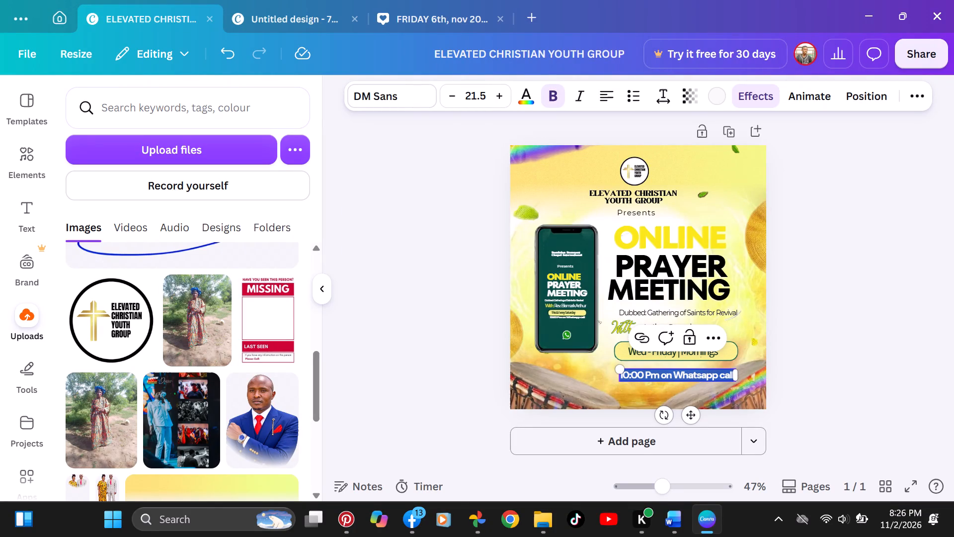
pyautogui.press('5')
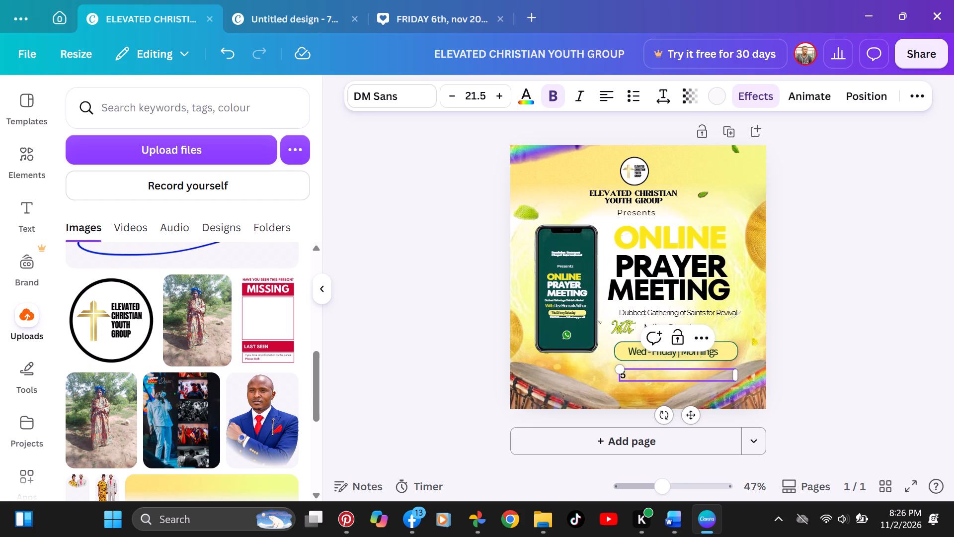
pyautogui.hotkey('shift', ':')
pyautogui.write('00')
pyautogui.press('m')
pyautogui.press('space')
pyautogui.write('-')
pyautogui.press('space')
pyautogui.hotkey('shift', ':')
# Complete the time line beneath the date box so it reads "5:00Am – 5:45Am".
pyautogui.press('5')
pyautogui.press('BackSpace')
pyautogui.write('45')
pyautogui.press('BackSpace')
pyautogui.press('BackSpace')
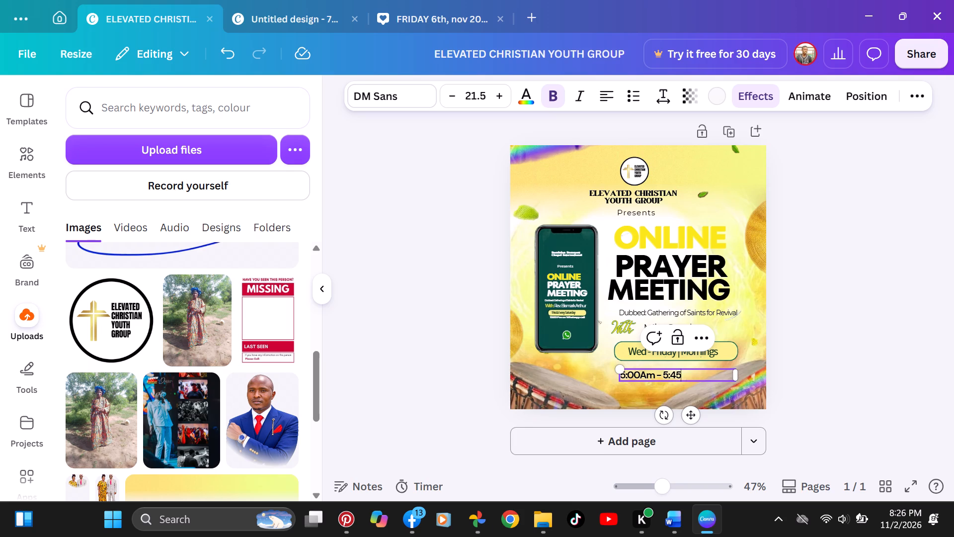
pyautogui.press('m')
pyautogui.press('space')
# Move the time line up slightly, closer beneath the rounded date box, keeping its left alignment.
pyautogui.moveTo(690, 415); pyautogui.dragTo(691, 412)
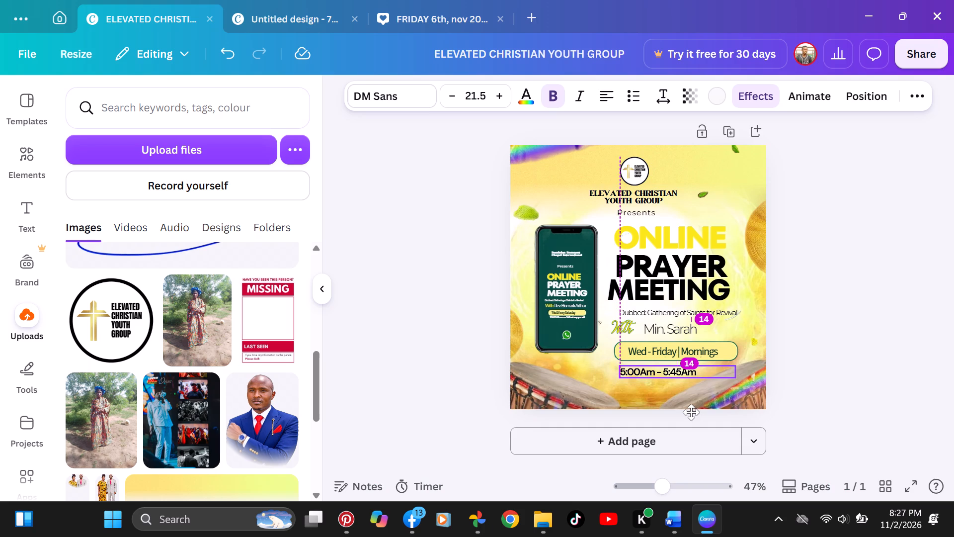
# Centre the "5:00Am – 5:45Am" time line beneath the rounded date box and narrow its text box to fit the text.
pyautogui.moveTo(691, 412); pyautogui.dragTo(697, 410)
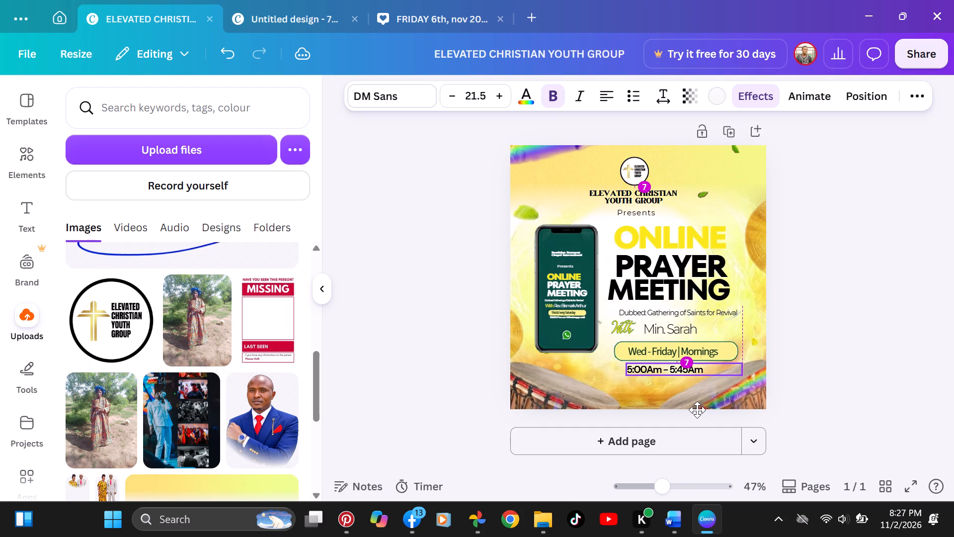
pyautogui.moveTo(697, 410); pyautogui.dragTo(698, 410)
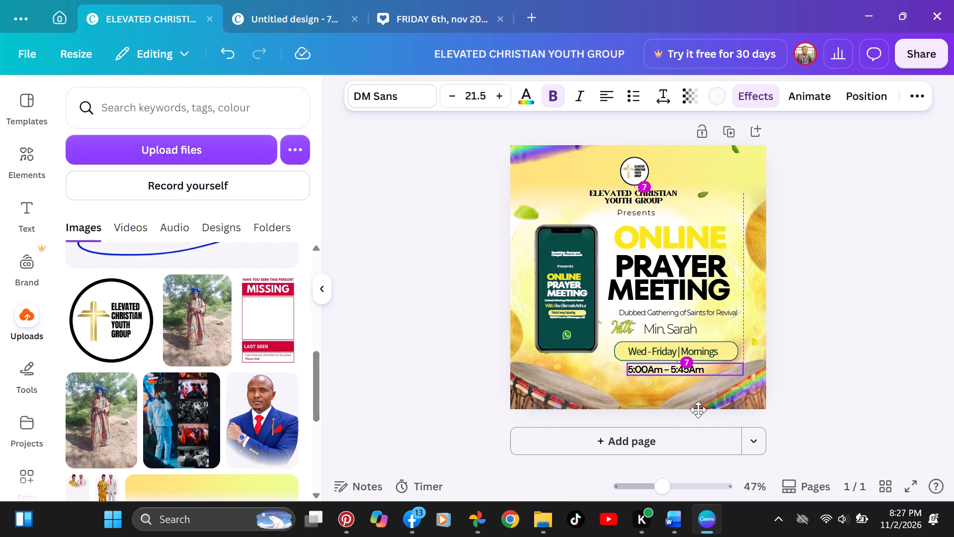
pyautogui.moveTo(698, 410); pyautogui.dragTo(702, 410)
pyautogui.moveTo(750, 369); pyautogui.dragTo(740, 369)
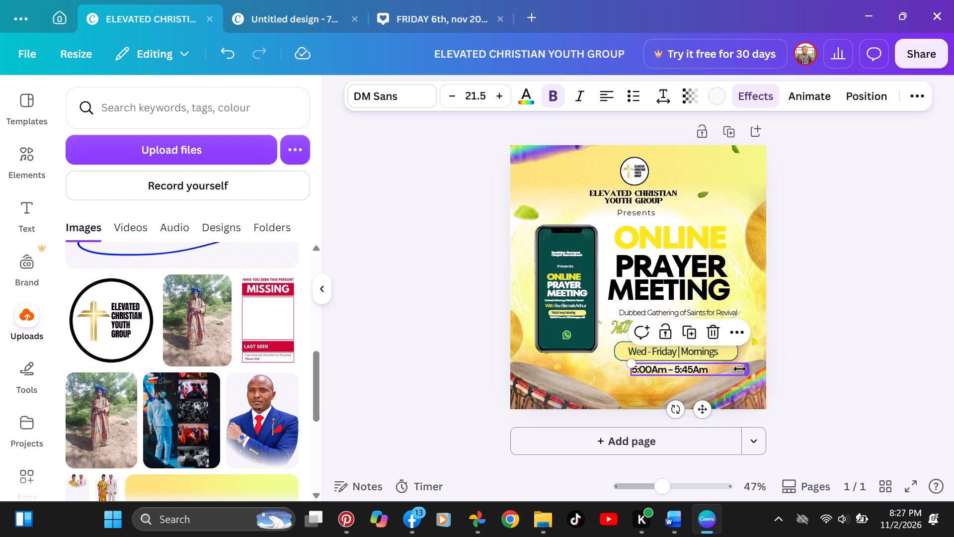
pyautogui.moveTo(740, 369); pyautogui.dragTo(717, 370)
pyautogui.click(953, 298)
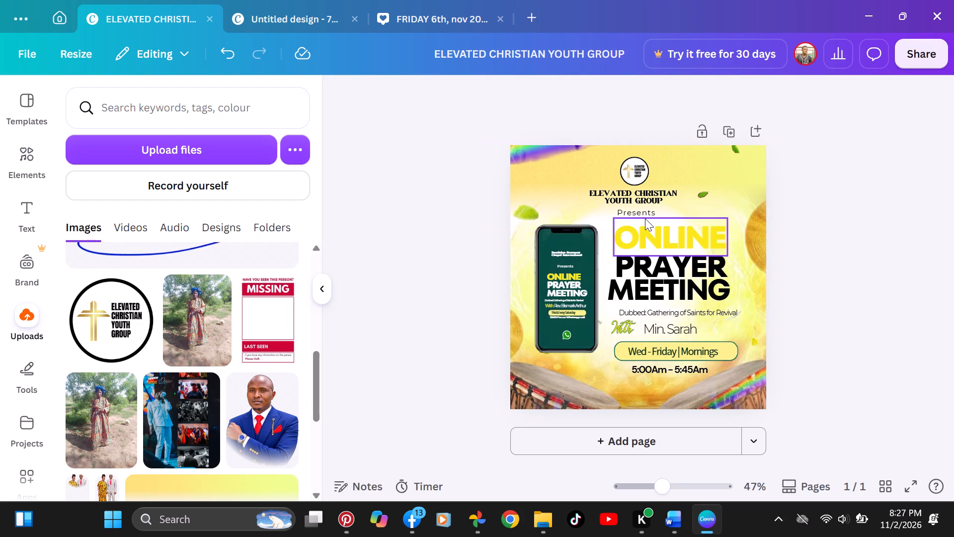
pyautogui.click(810, 214)
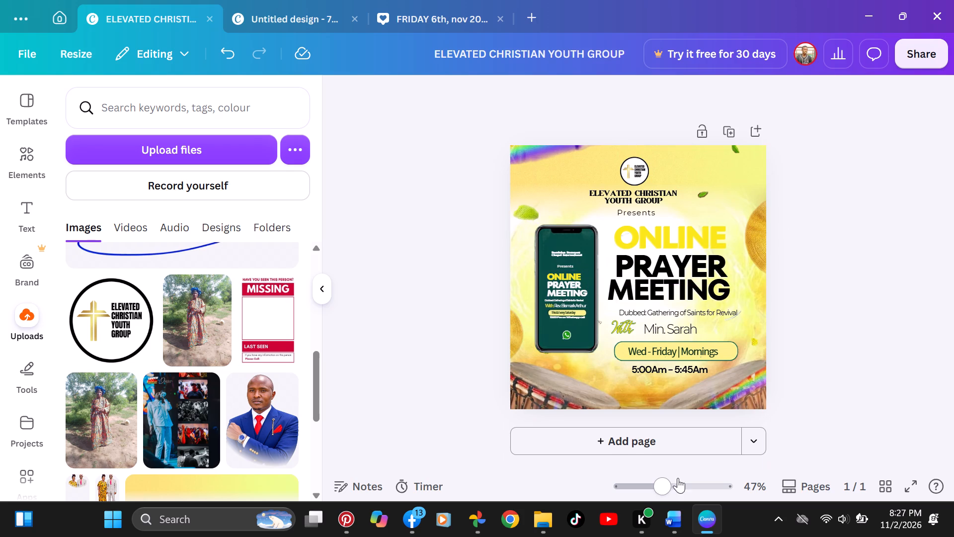
# Replace the "Dubbed: Gathering of Saints for Revival" line beneath the title with "On Google meet".
pyautogui.moveTo(666, 484); pyautogui.dragTo(667, 484)
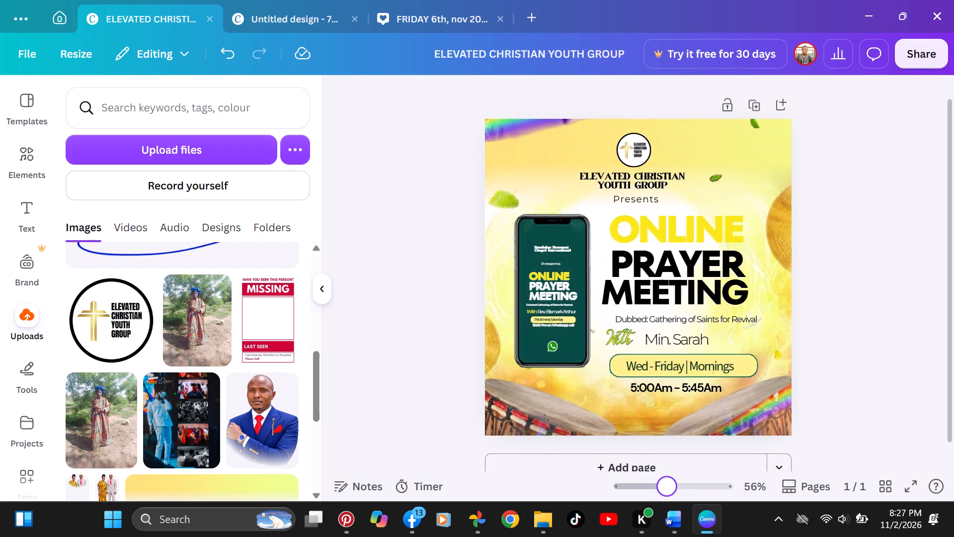
pyautogui.moveTo(667, 484); pyautogui.dragTo(676, 484)
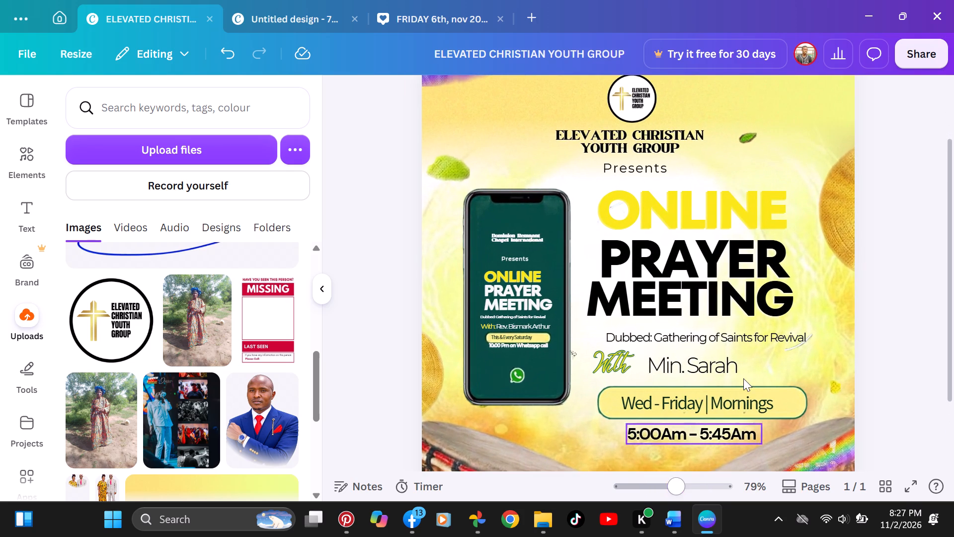
pyautogui.click(774, 340)
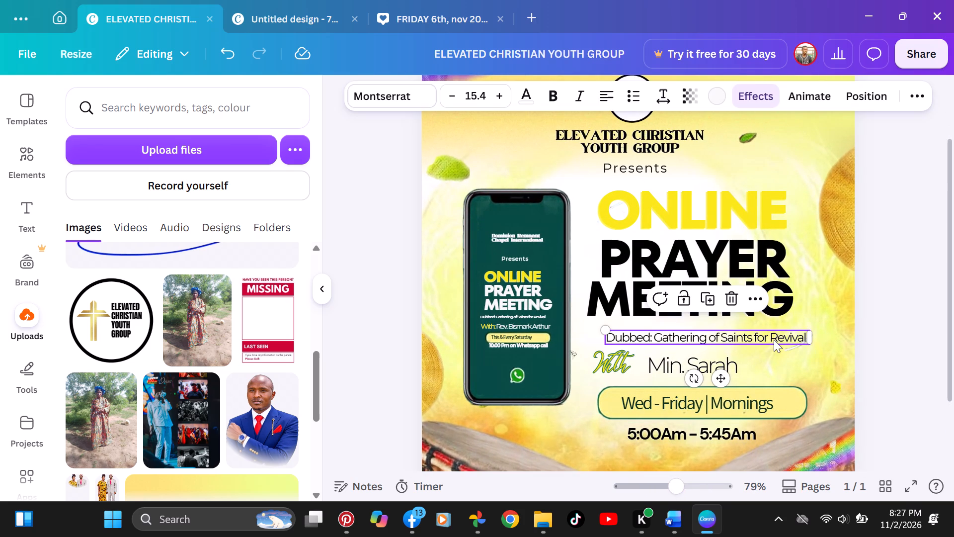
pyautogui.click(774, 340)
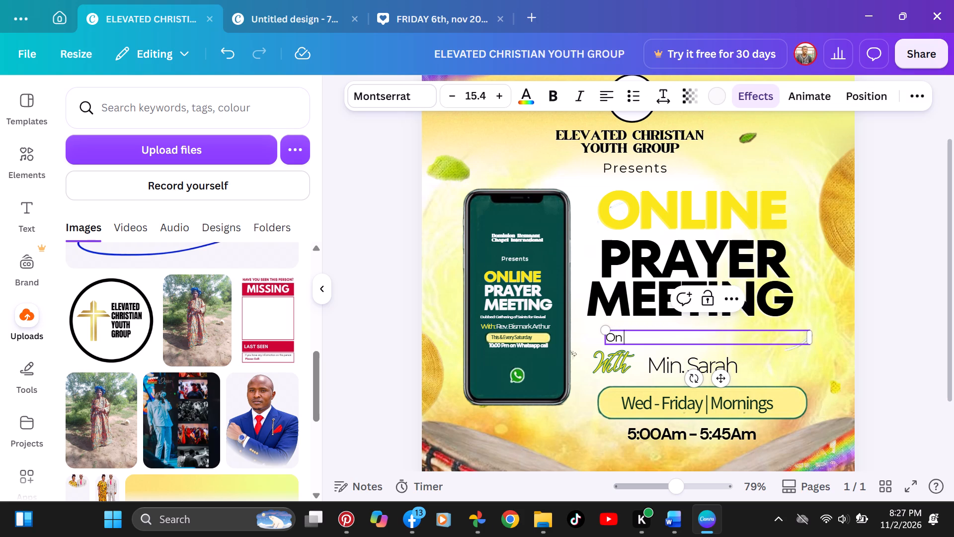
pyautogui.write('oo')
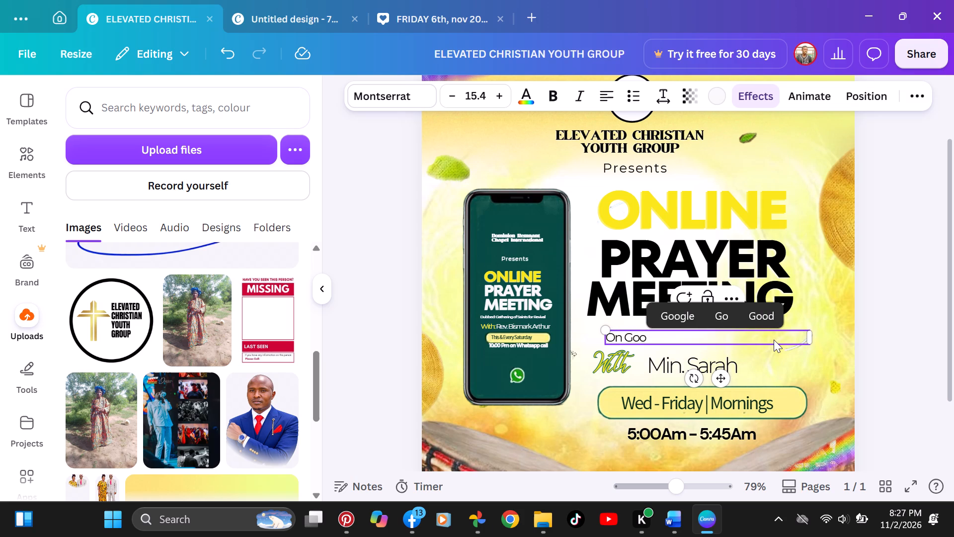
pyautogui.write('le')
pyautogui.press('space')
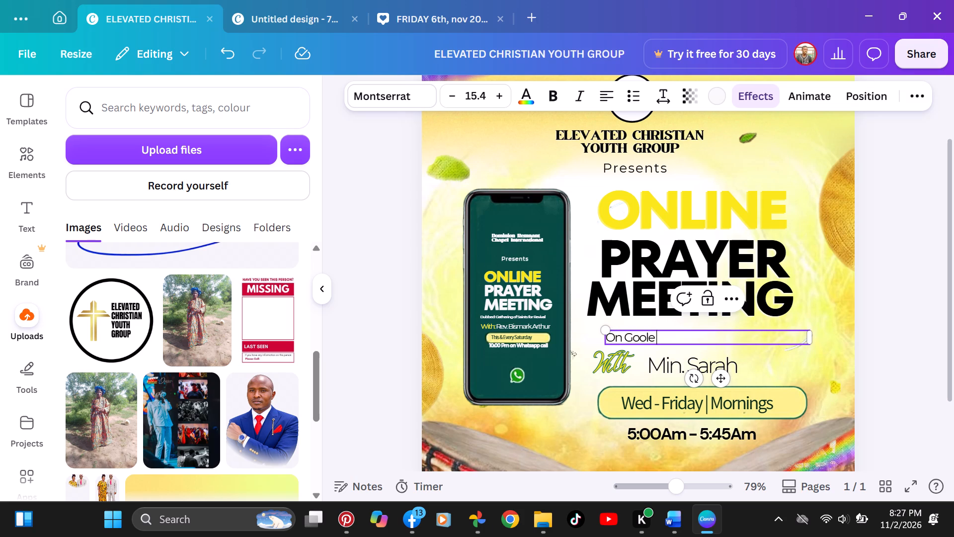
pyautogui.press('BackSpace')
pyautogui.press('BackSpace')
pyautogui.press('g')
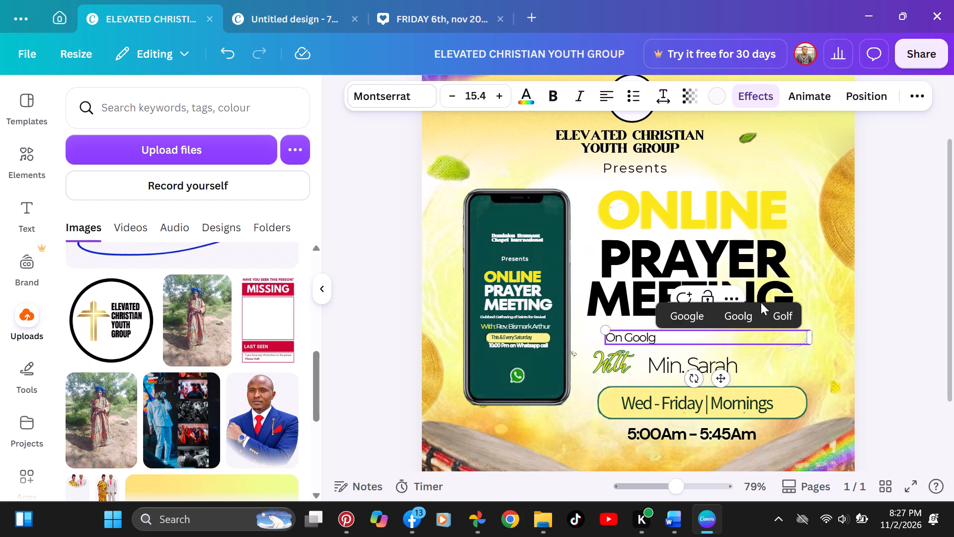
pyautogui.click(700, 323)
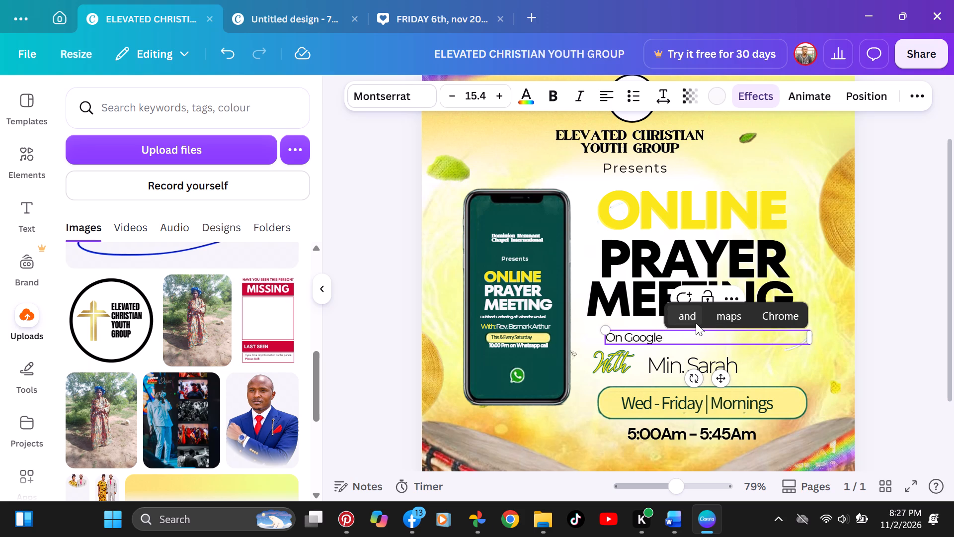
pyautogui.write('meet')
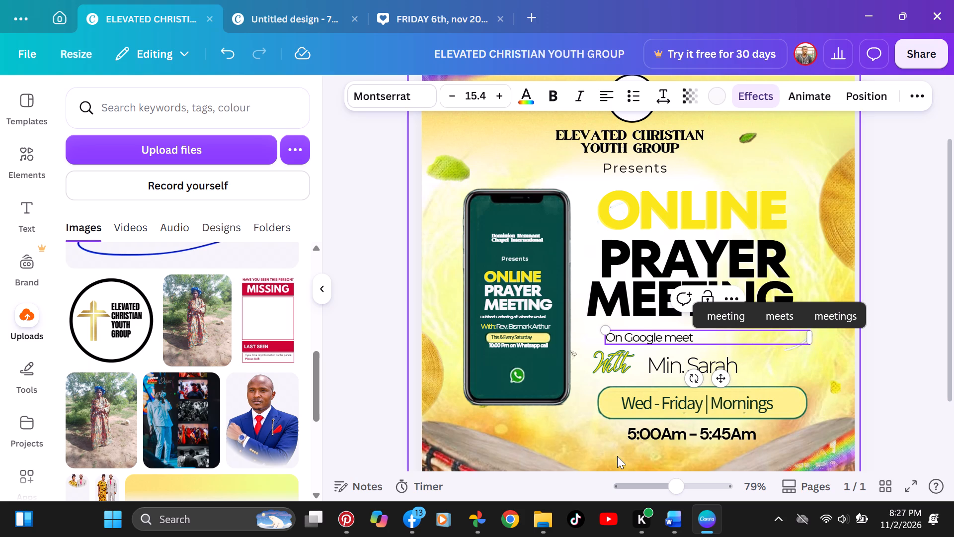
pyautogui.click(919, 346)
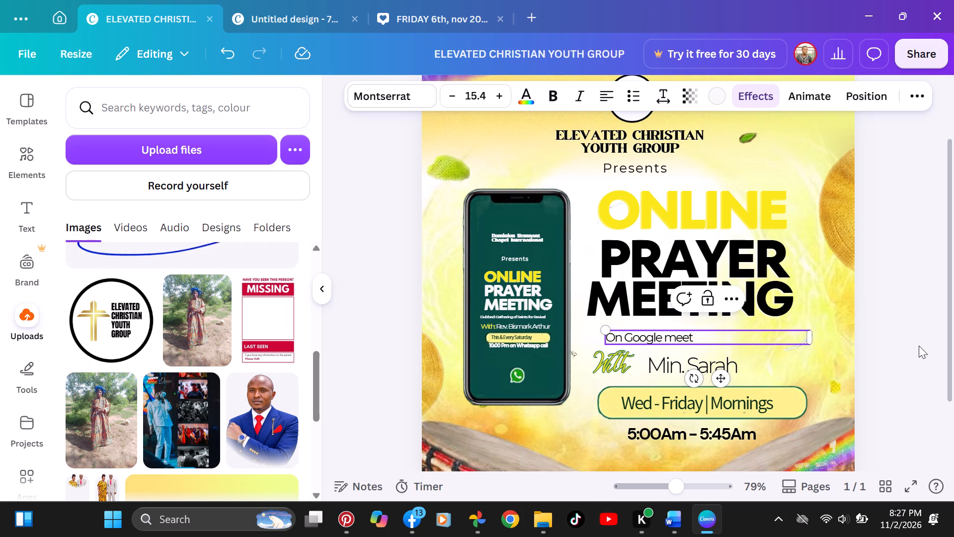
# Narrow the "On Google meet" text box so it fits closely around its text.
pyautogui.click(767, 342)
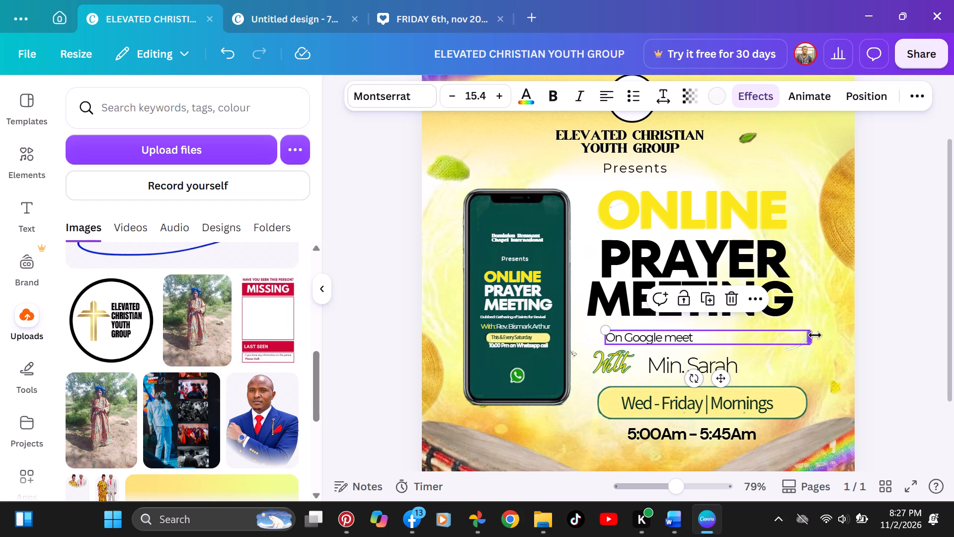
pyautogui.moveTo(815, 335); pyautogui.dragTo(705, 338)
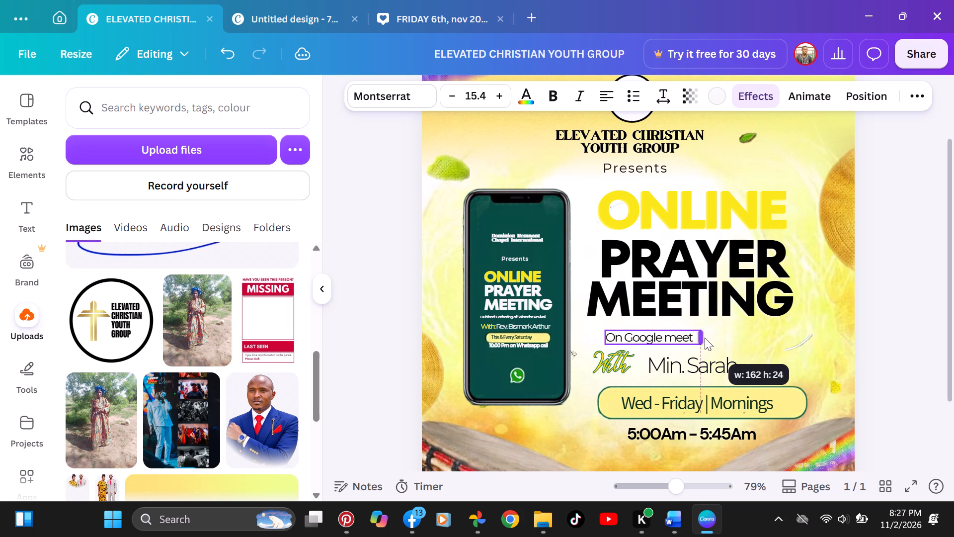
pyautogui.moveTo(705, 338); pyautogui.dragTo(701, 338)
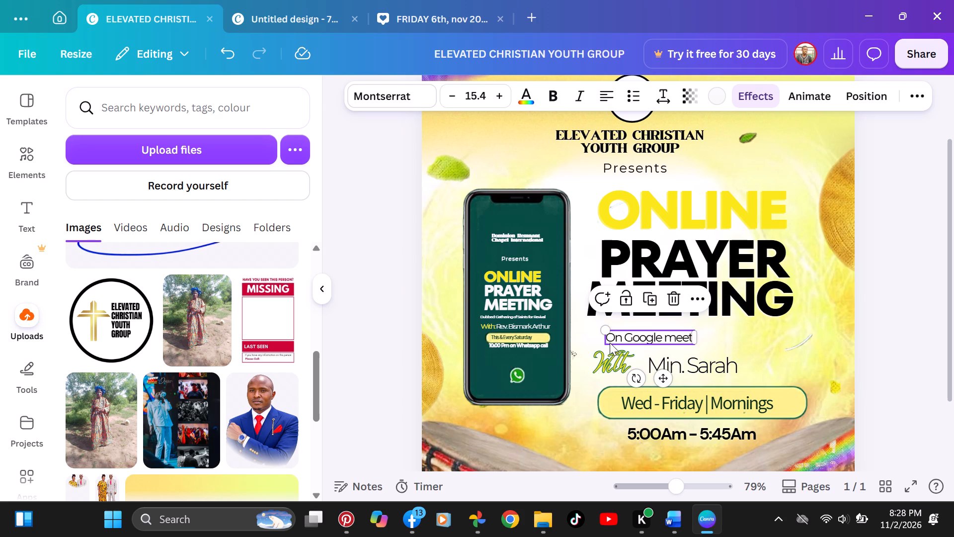
# Add a spaced hyphen at each end so the line reads "- On Google meet -", widening its box to fit one line.
pyautogui.click(609, 342)
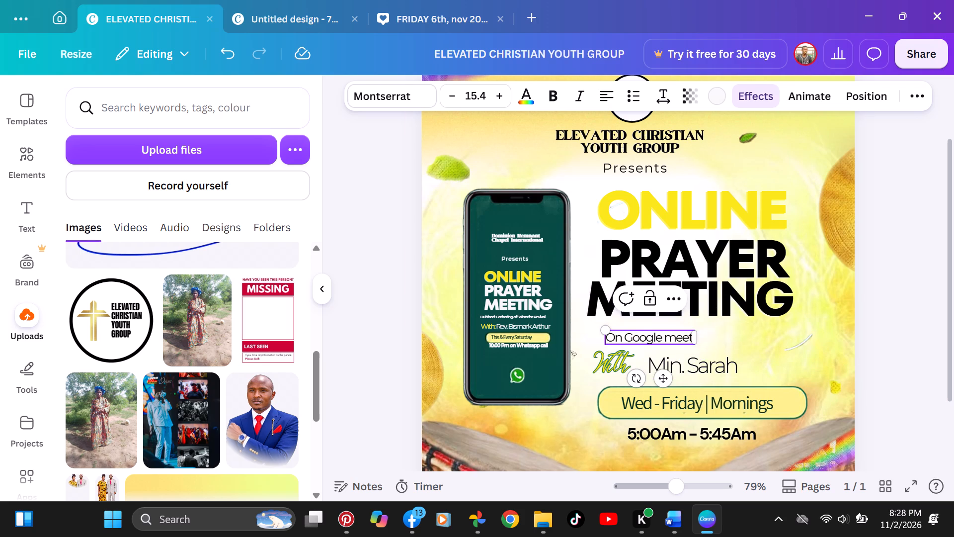
pyautogui.press('-')
pyautogui.press('space')
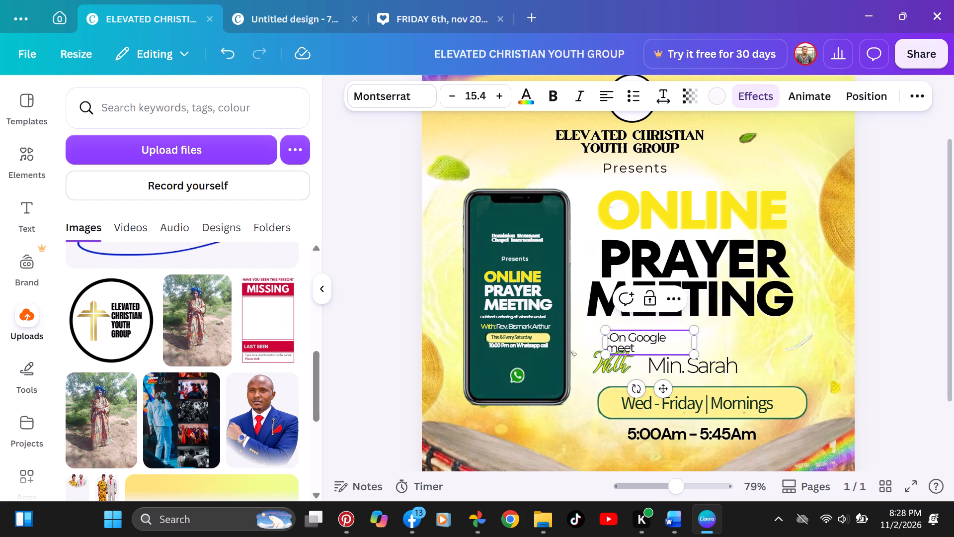
pyautogui.press('BackSpace')
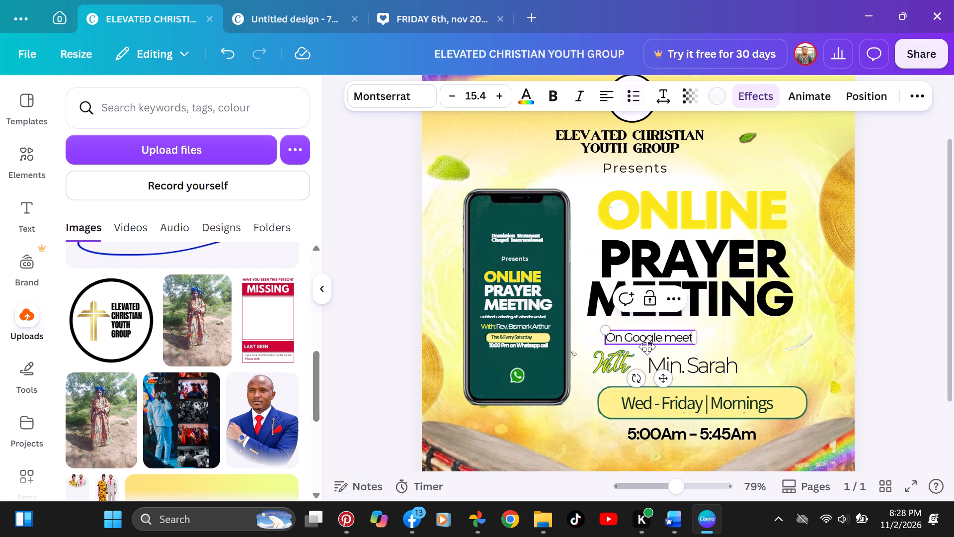
pyautogui.press('space')
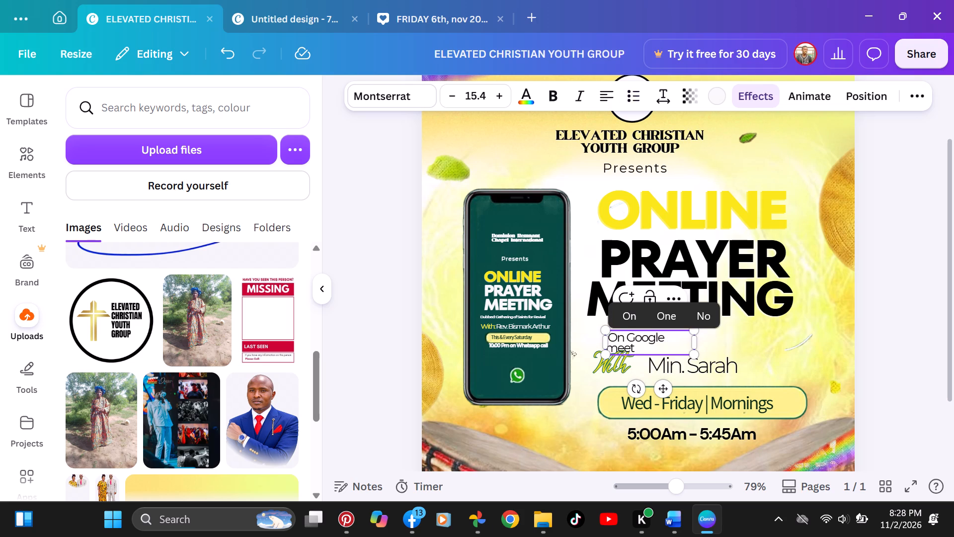
pyautogui.press('Left')
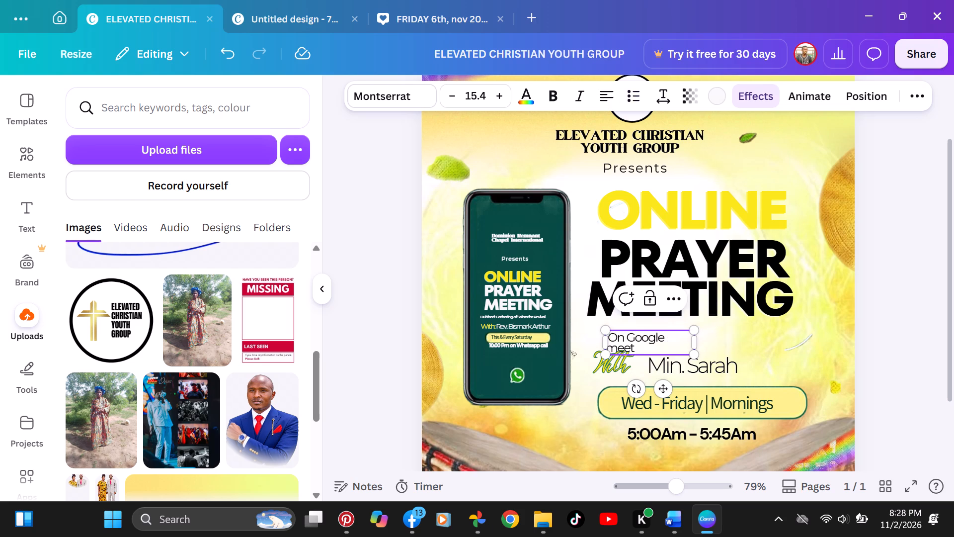
pyautogui.press('-')
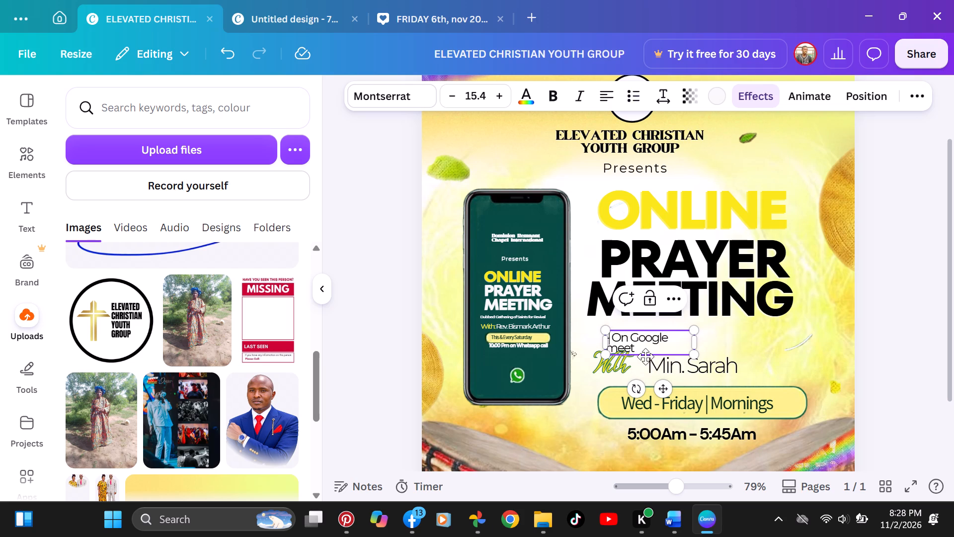
pyautogui.click(648, 350)
pyautogui.press('space')
pyautogui.press('-')
pyautogui.moveTo(698, 344); pyautogui.dragTo(721, 344)
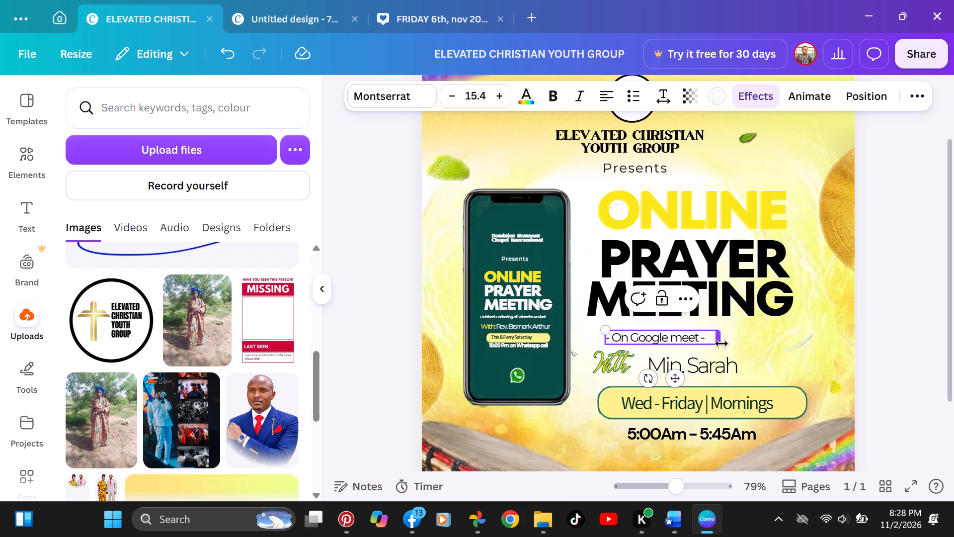
# Move the "- On Google meet -" line up and centre it directly beneath the word "MEETING".
pyautogui.moveTo(675, 377); pyautogui.dragTo(699, 370)
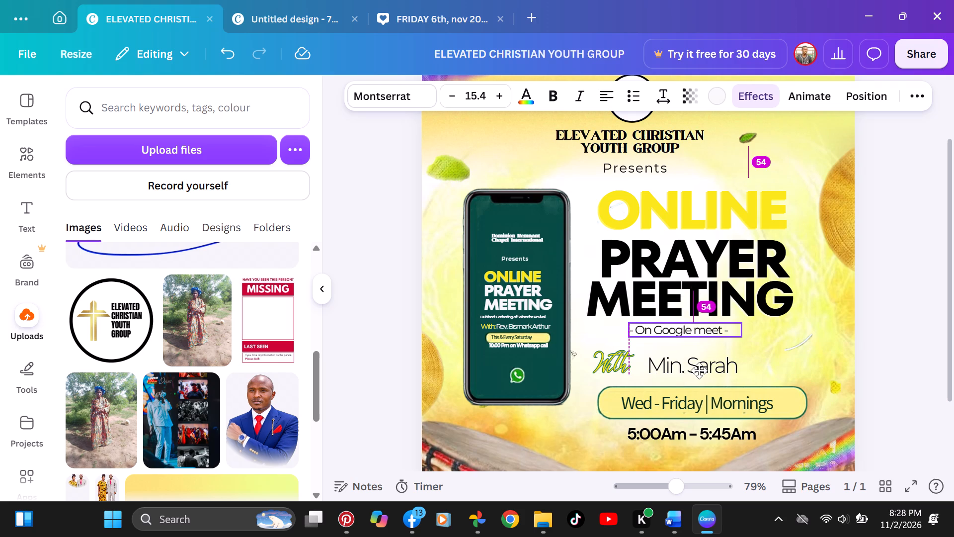
pyautogui.moveTo(699, 370); pyautogui.dragTo(702, 370)
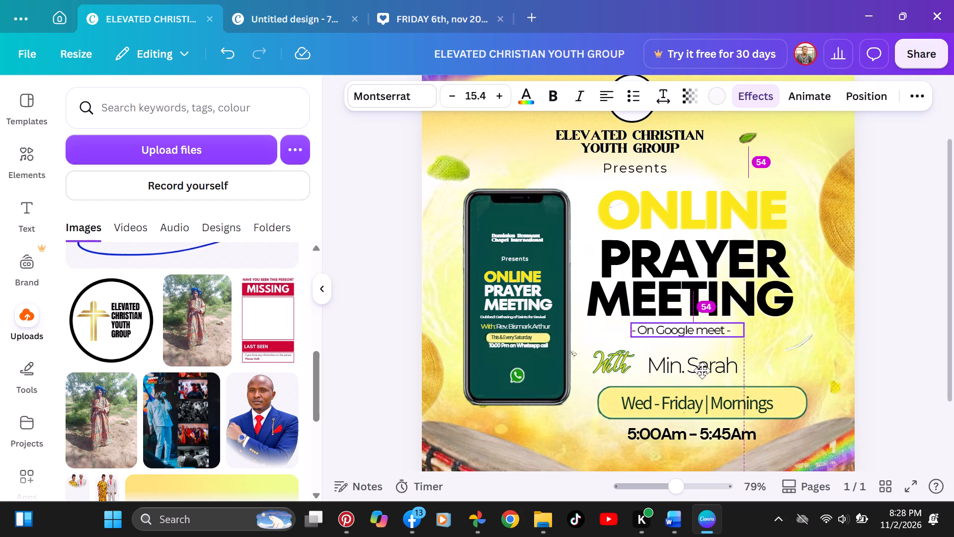
pyautogui.moveTo(702, 370); pyautogui.dragTo(707, 368)
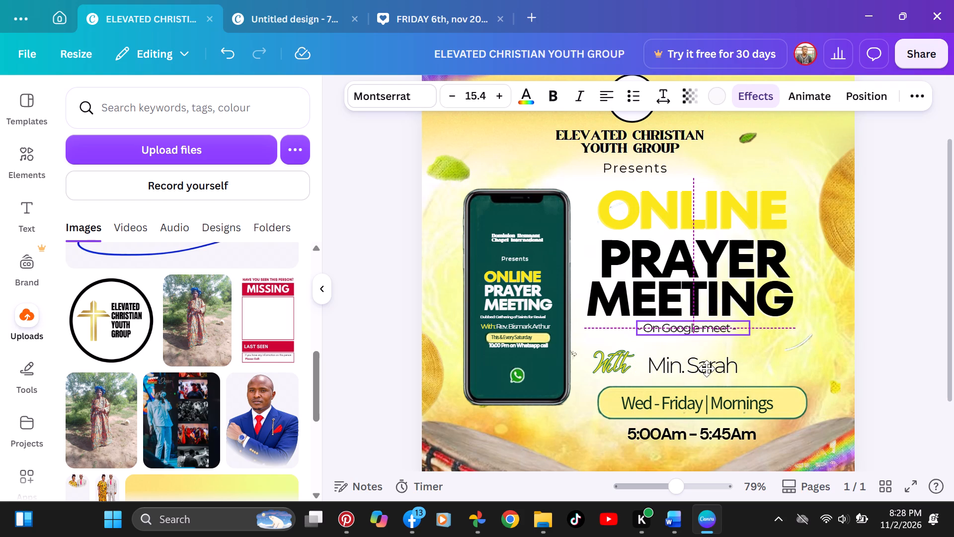
# Move the title word "PRAYER" up slightly, closer to "ONLINE".
pyautogui.click(727, 252)
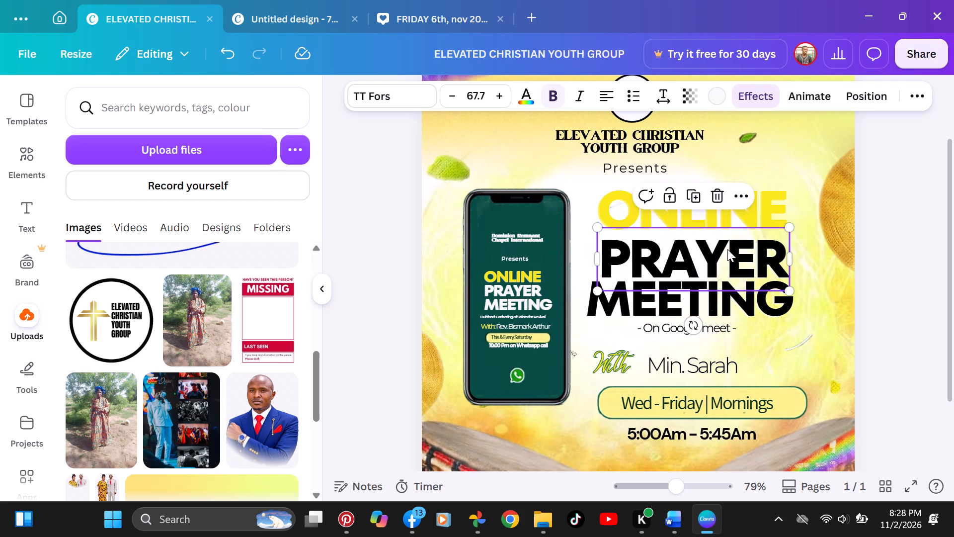
pyautogui.click(727, 286)
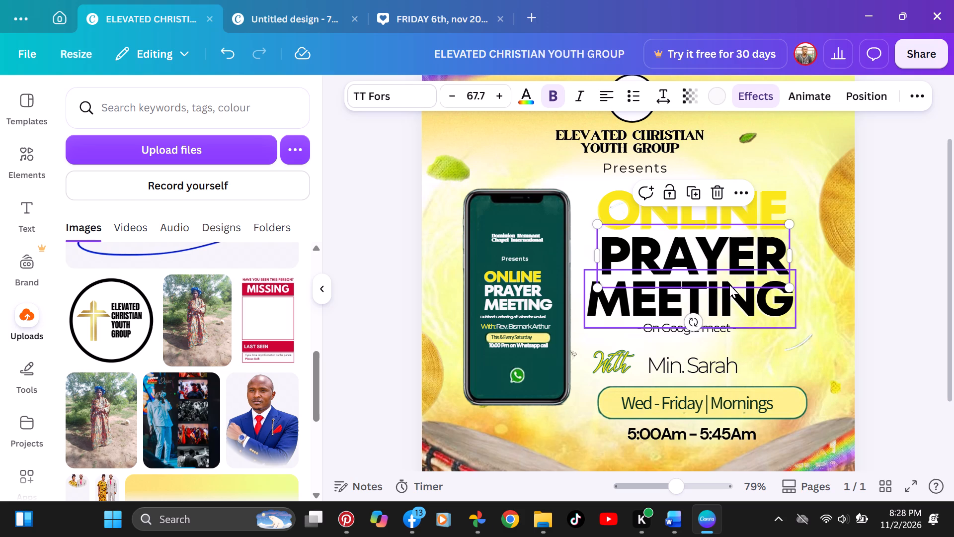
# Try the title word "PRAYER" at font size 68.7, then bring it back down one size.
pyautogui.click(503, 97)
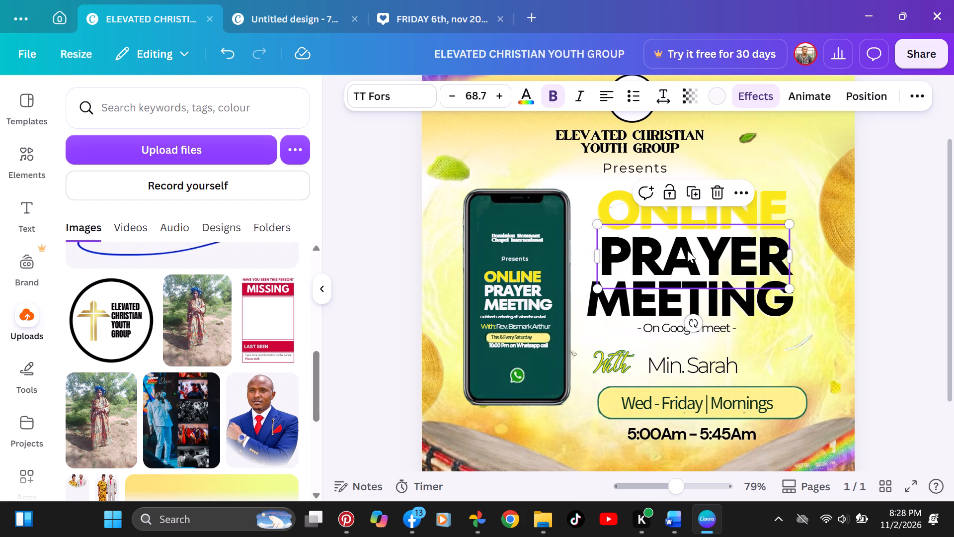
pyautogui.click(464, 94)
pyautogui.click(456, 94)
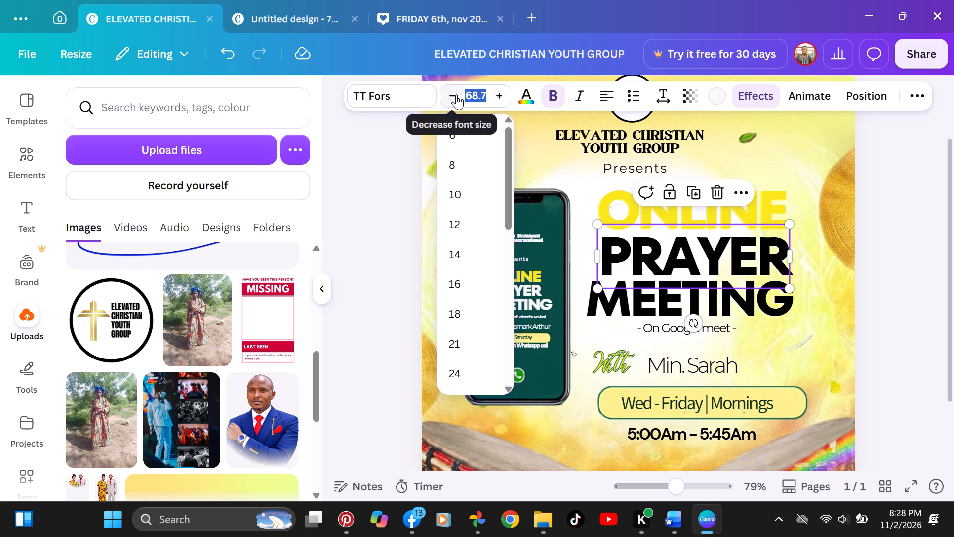
# Increase the title word "MEETING" to font size 63.3.
pyautogui.click(721, 308)
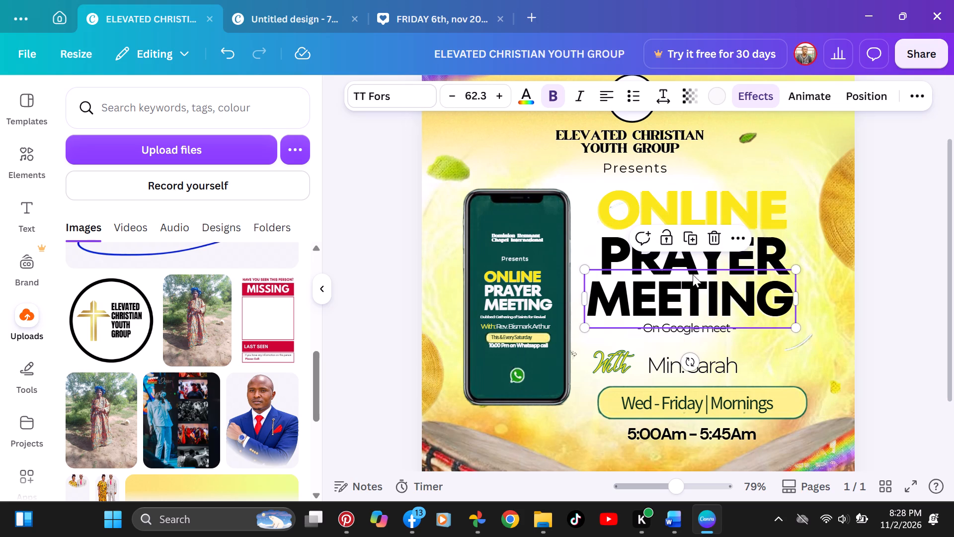
pyautogui.click(502, 100)
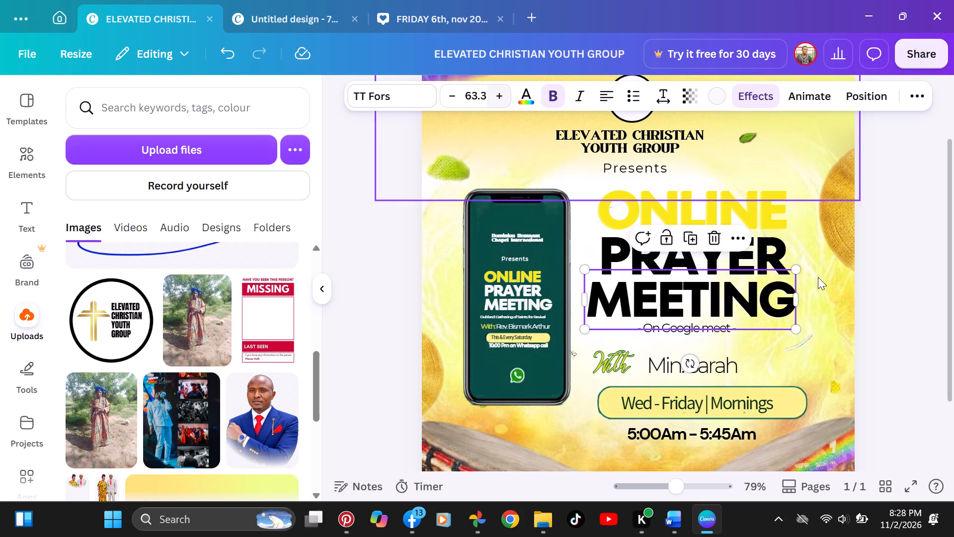
pyautogui.click(901, 324)
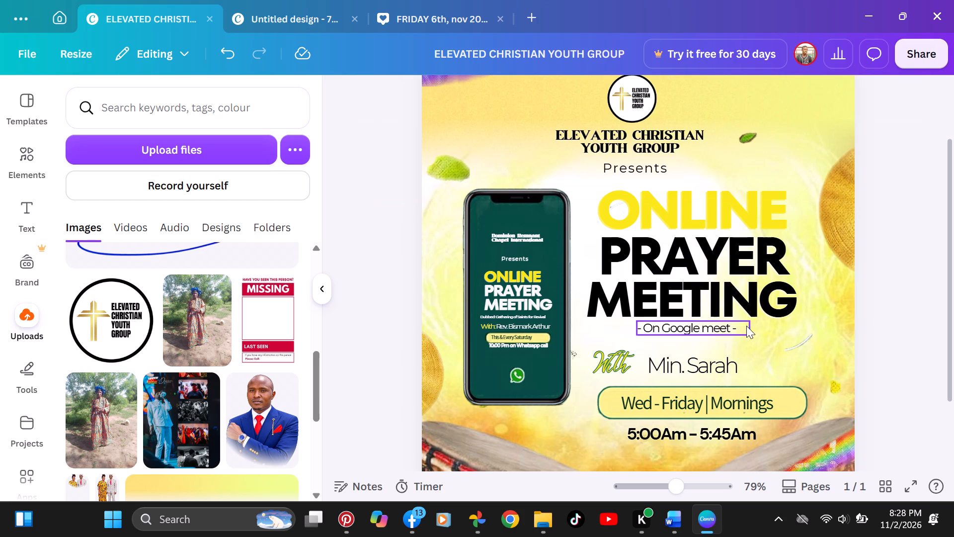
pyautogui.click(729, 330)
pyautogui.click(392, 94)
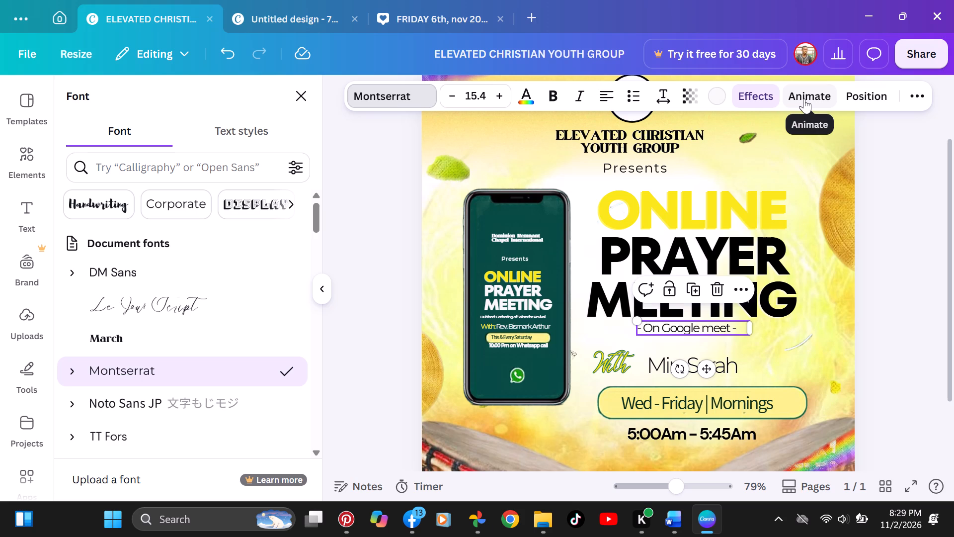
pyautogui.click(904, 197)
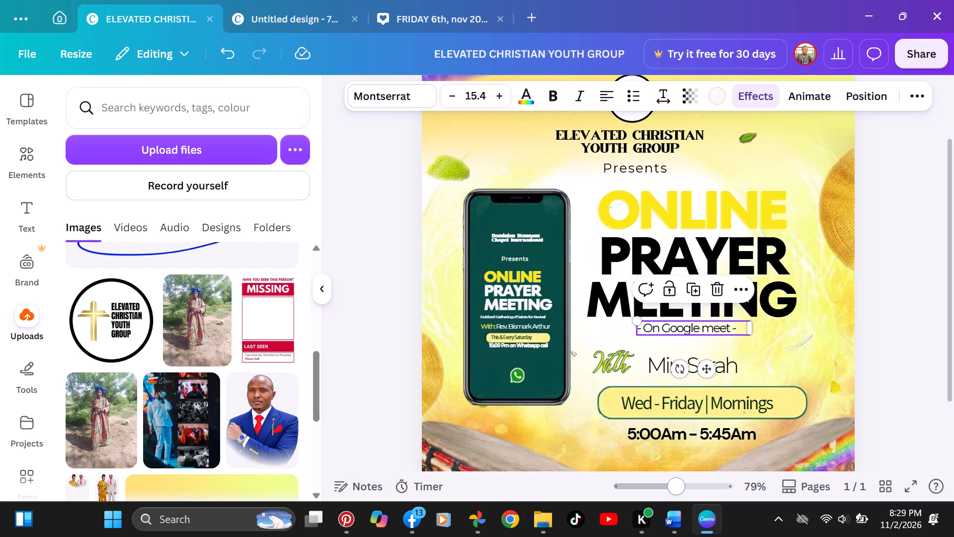
# Copy the "- On Google meet -" line beneath the main title.
pyautogui.click(681, 485)
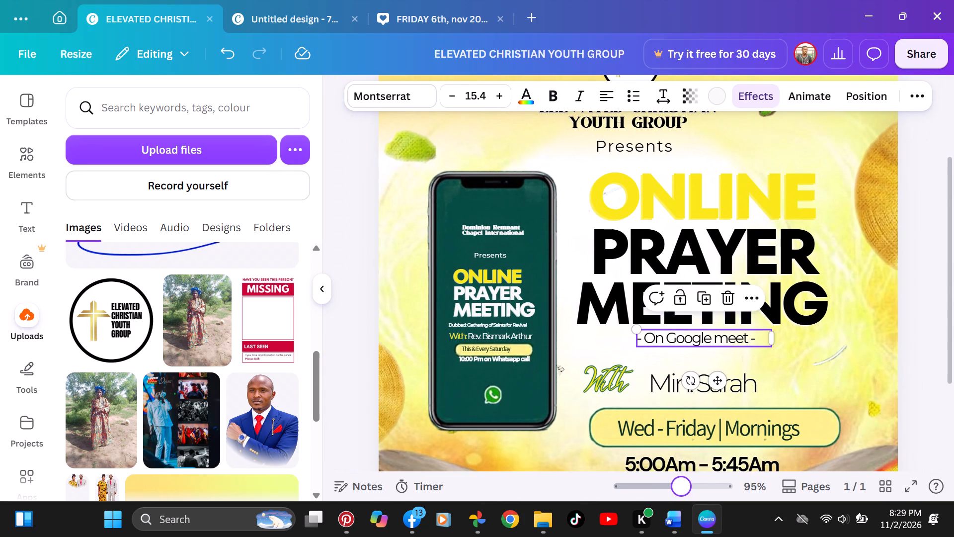
pyautogui.click(501, 325)
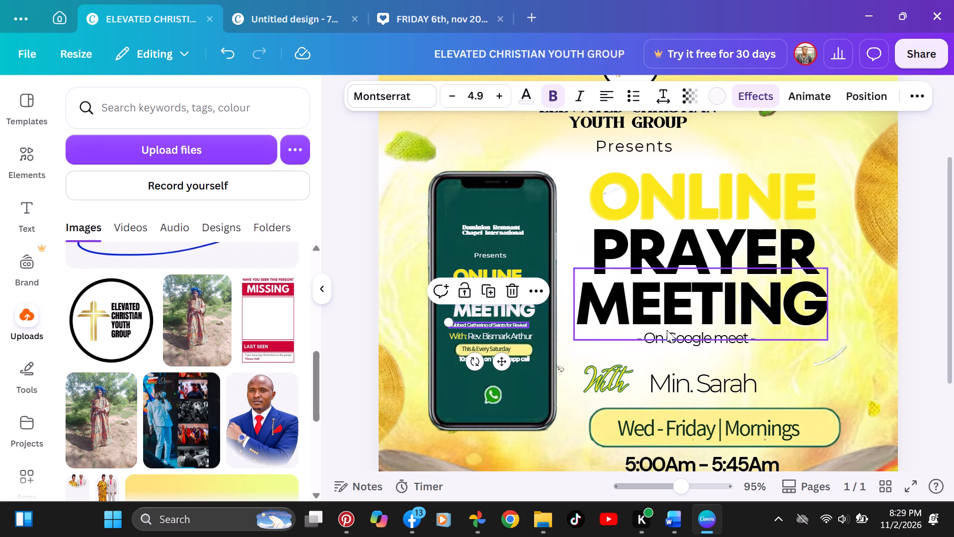
pyautogui.click(675, 339)
pyautogui.rightClick(675, 339)
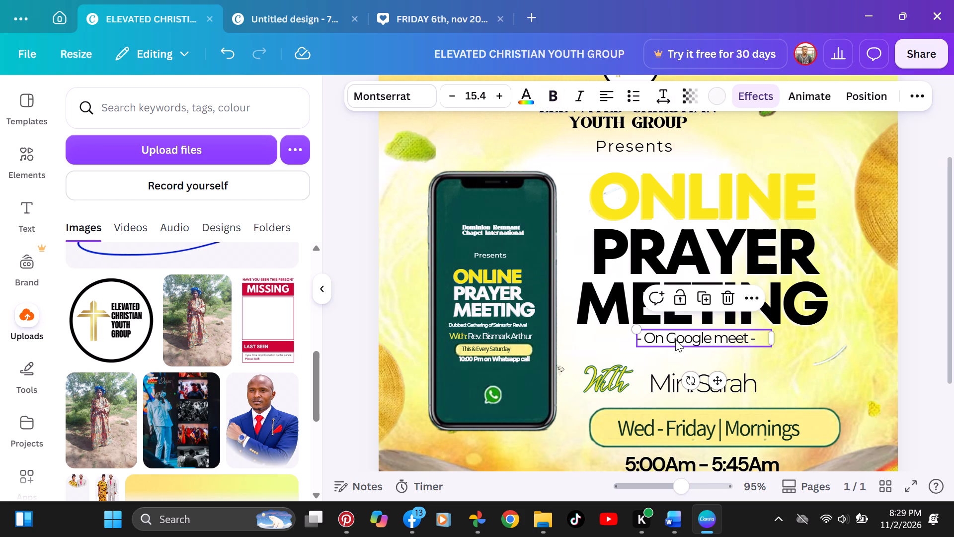
pyautogui.click(734, 100)
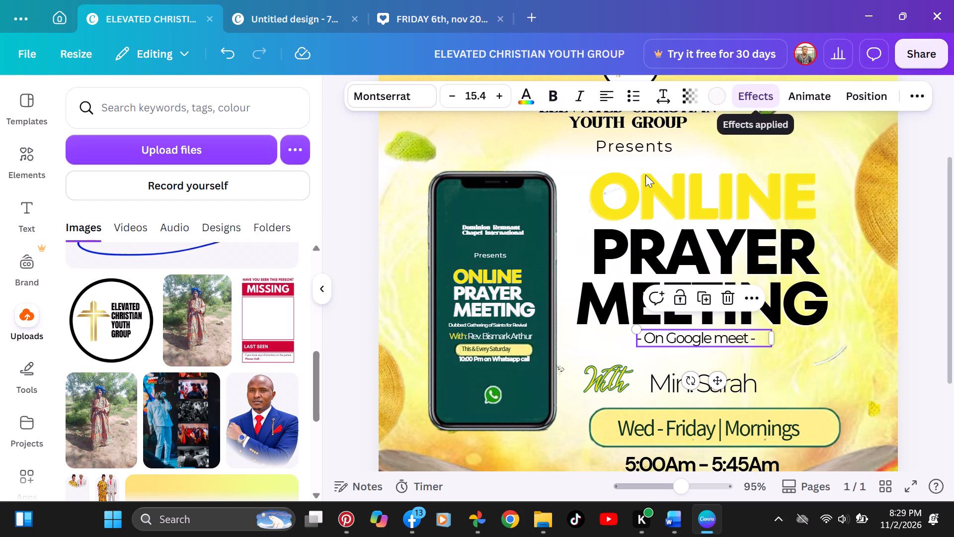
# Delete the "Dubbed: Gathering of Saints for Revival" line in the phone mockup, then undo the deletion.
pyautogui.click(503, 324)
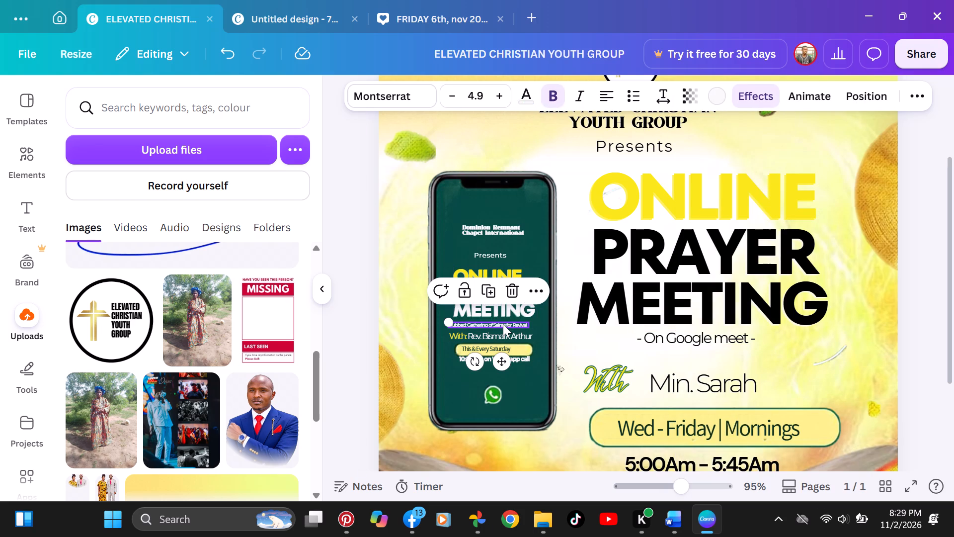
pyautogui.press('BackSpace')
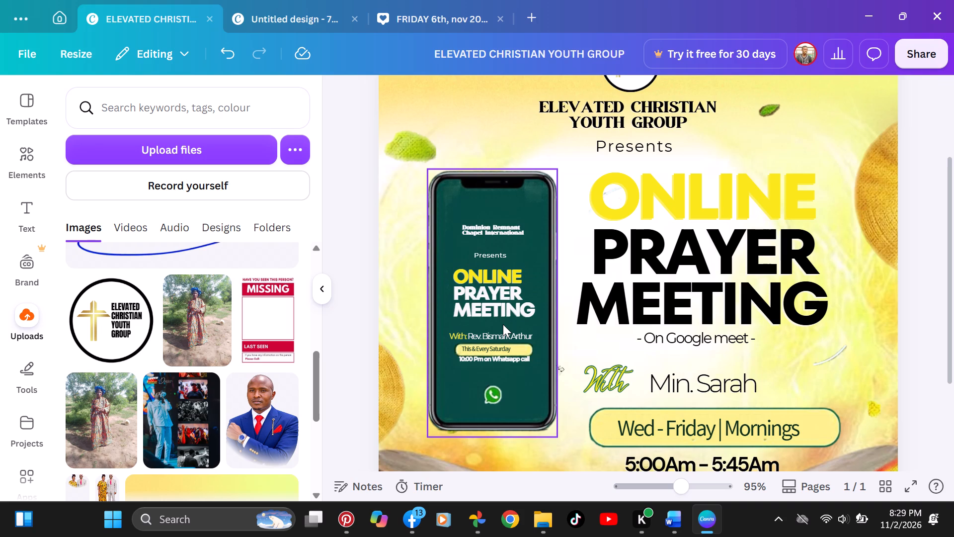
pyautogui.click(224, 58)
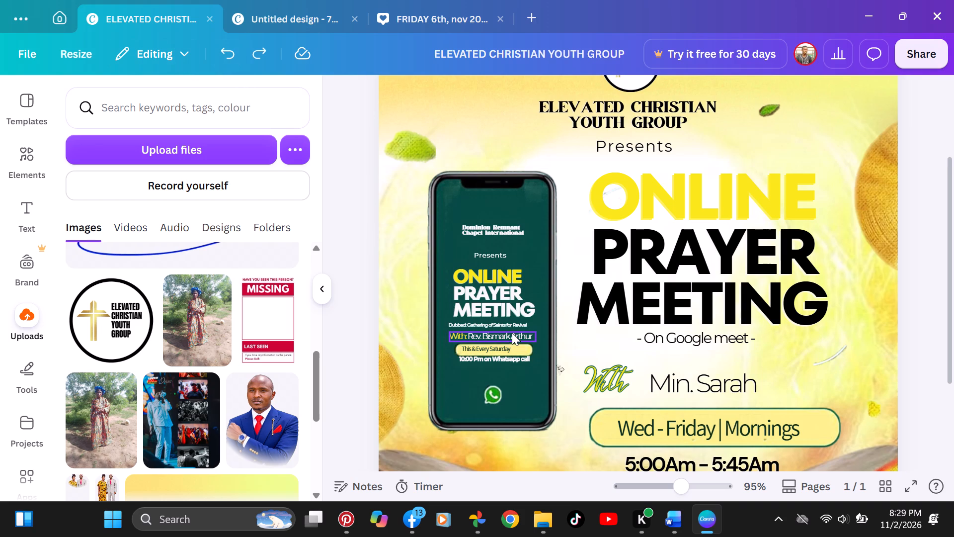
# Replace the phone mockup's "Dubbed: Gathering of Saints for Revival" text with the copied "- On Google meet -" and widen its box slightly.
pyautogui.doubleClick(508, 323)
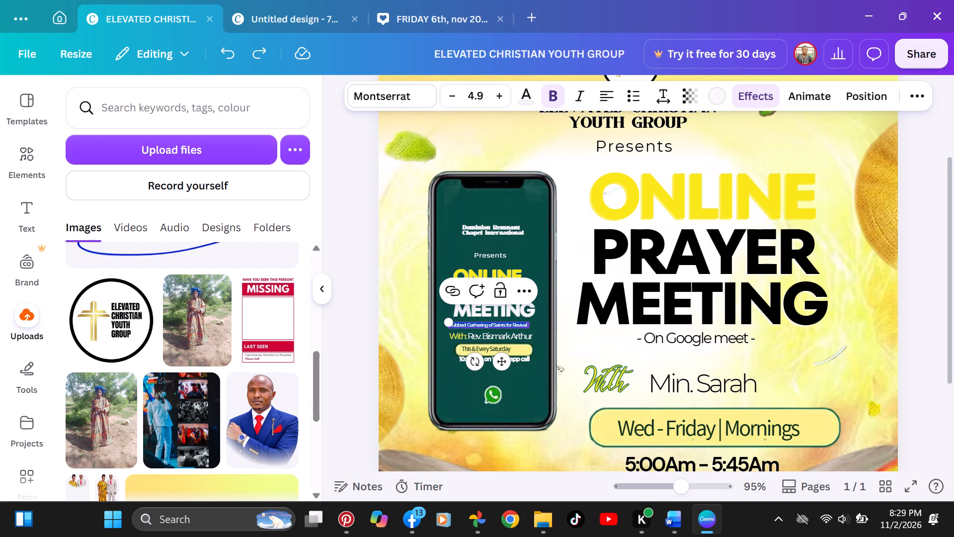
pyautogui.hotkey('ctrl', 'v')
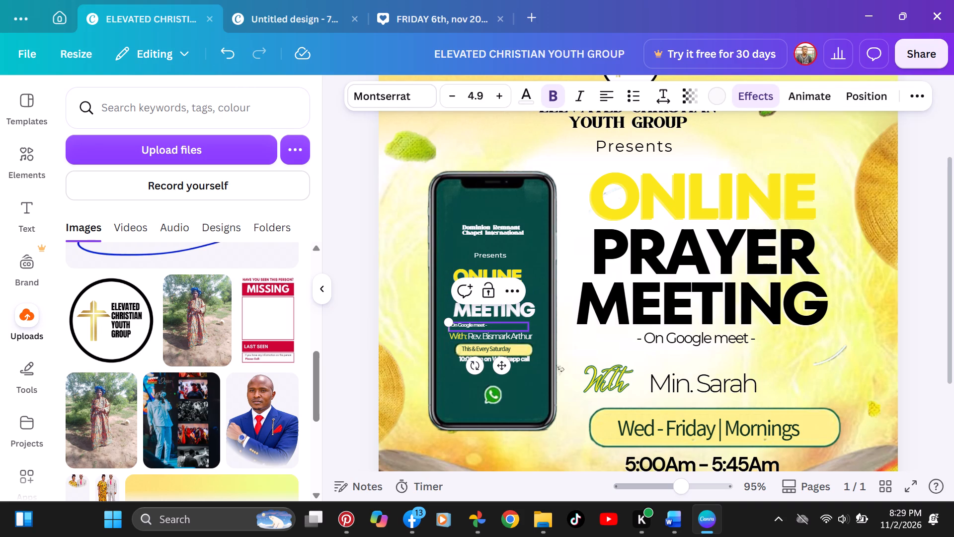
pyautogui.moveTo(531, 326); pyautogui.dragTo(538, 326)
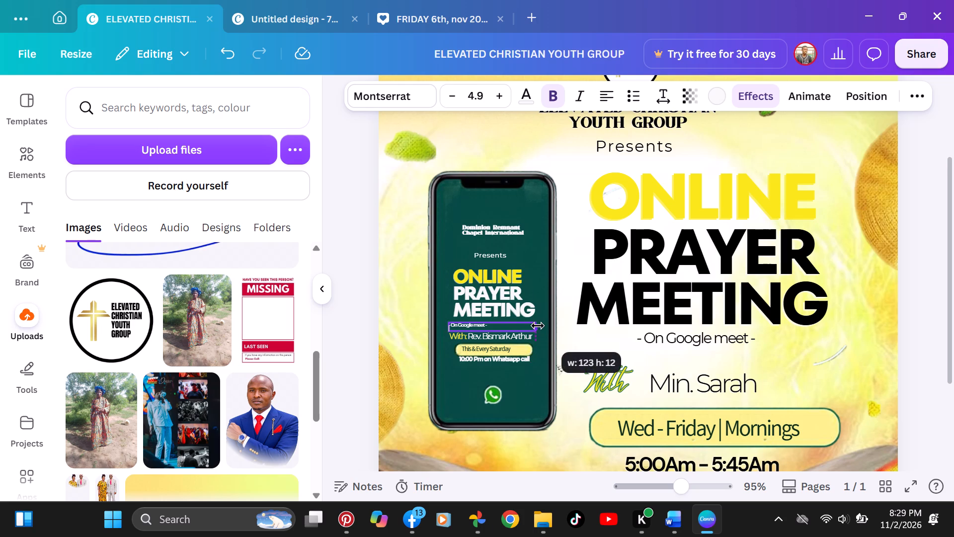
pyautogui.click(910, 312)
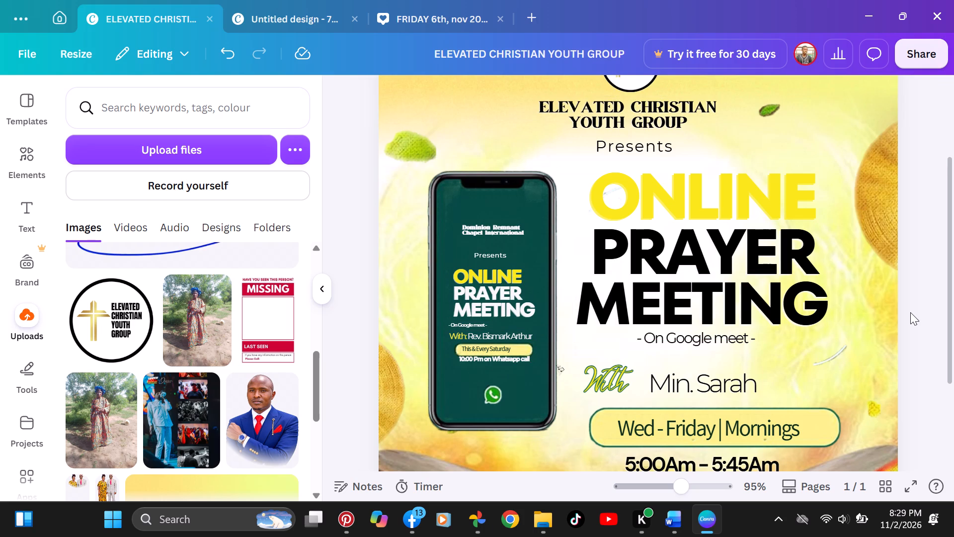
# Centre the phone mockup's "- On Google meet -" line beneath its "MEETING" and narrow the box to fit the text.
pyautogui.moveTo(471, 326); pyautogui.dragTo(491, 325)
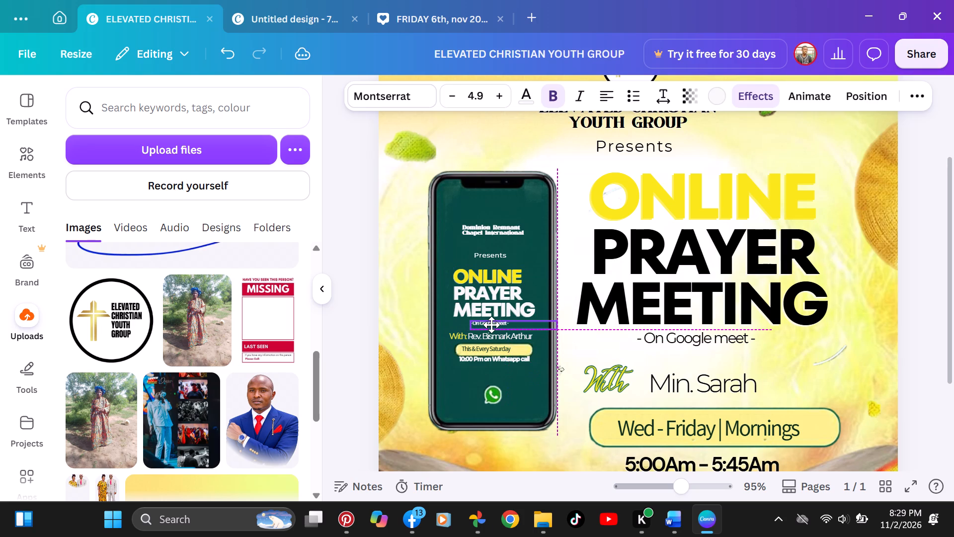
pyautogui.moveTo(491, 325); pyautogui.dragTo(494, 325)
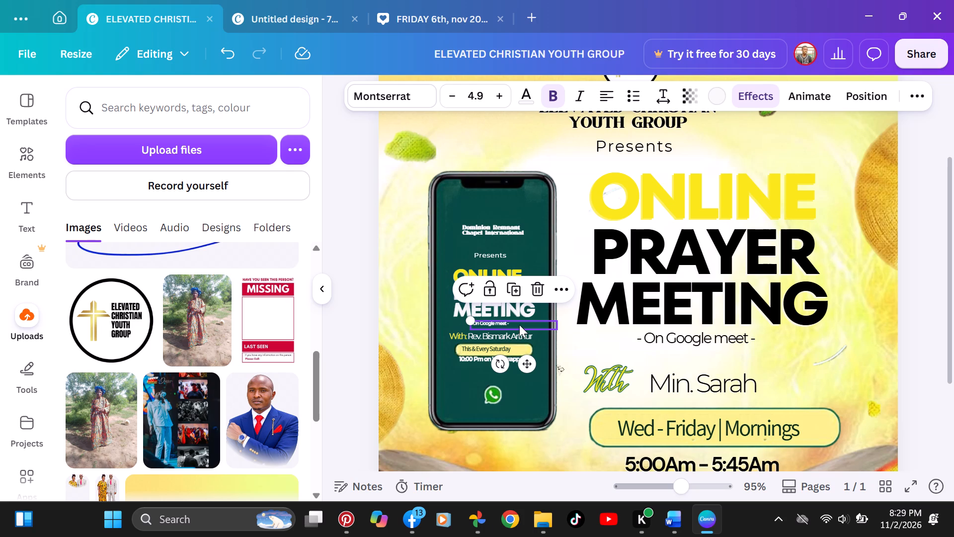
pyautogui.moveTo(557, 323); pyautogui.dragTo(520, 323)
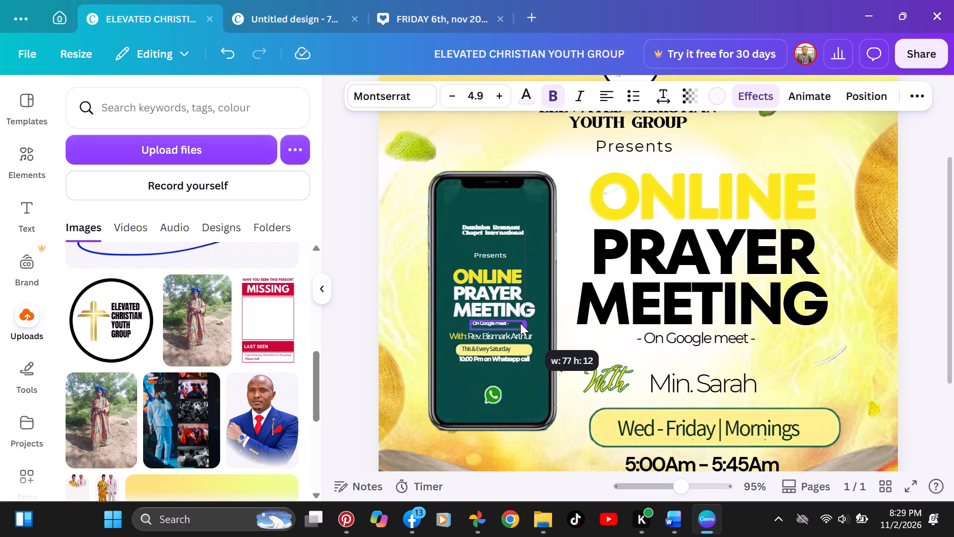
pyautogui.moveTo(520, 323); pyautogui.dragTo(518, 323)
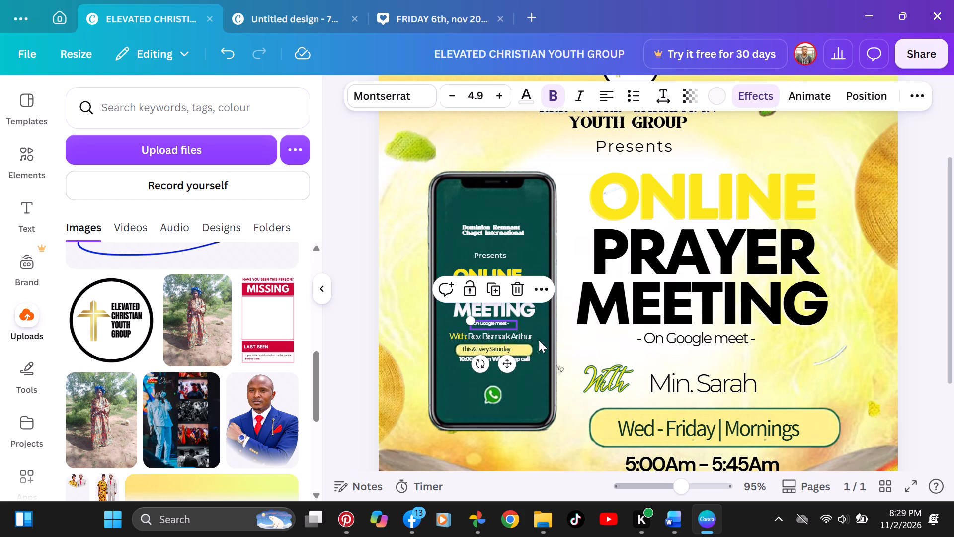
pyautogui.click(540, 329)
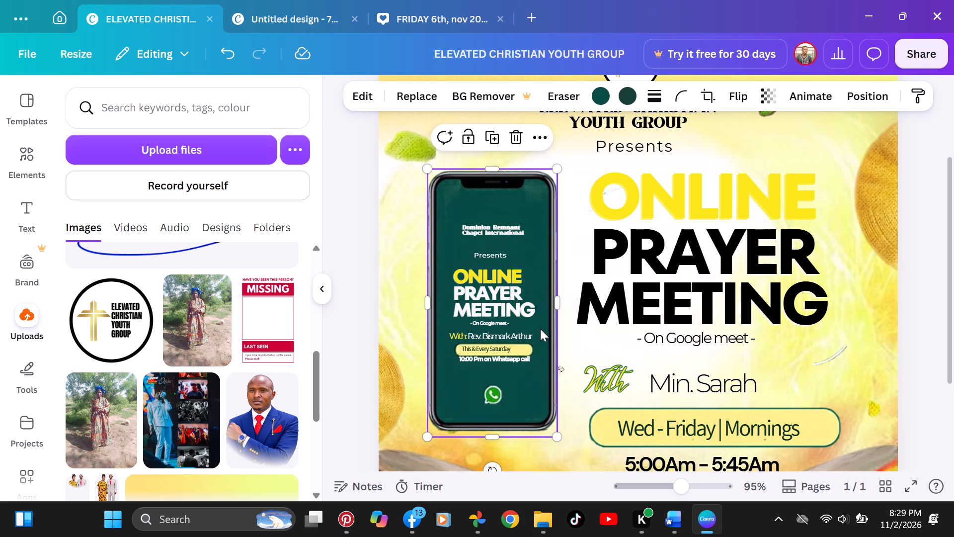
# Replace the speaker's name after "With:" in the phone mockup with "Min. Sarah" copied from the main flyer, removing the extra line break.
pyautogui.click(522, 338)
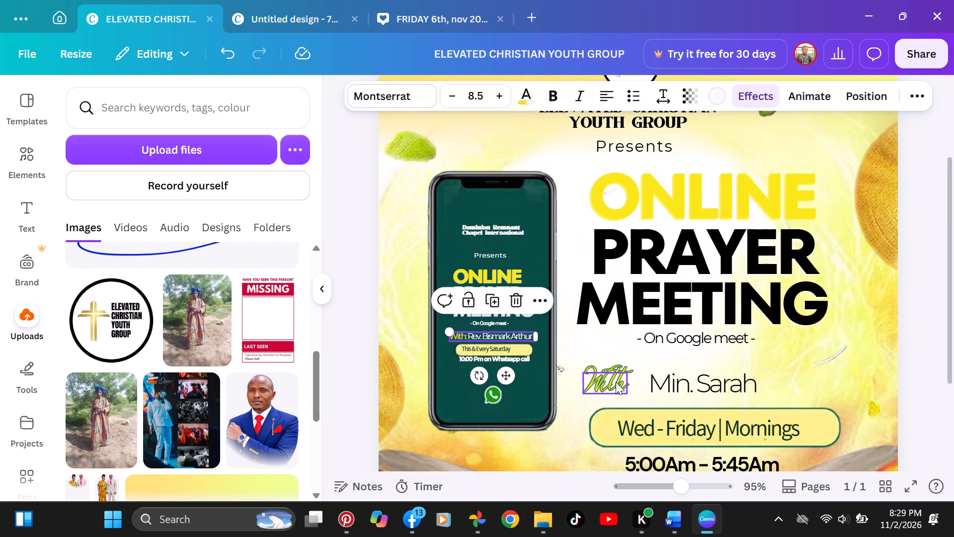
pyautogui.click(665, 382)
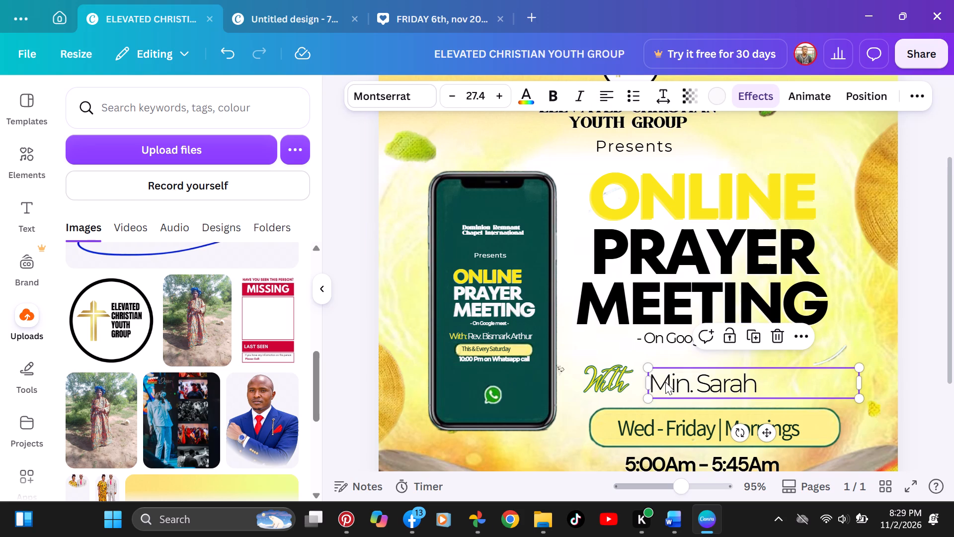
pyautogui.rightClick(665, 382)
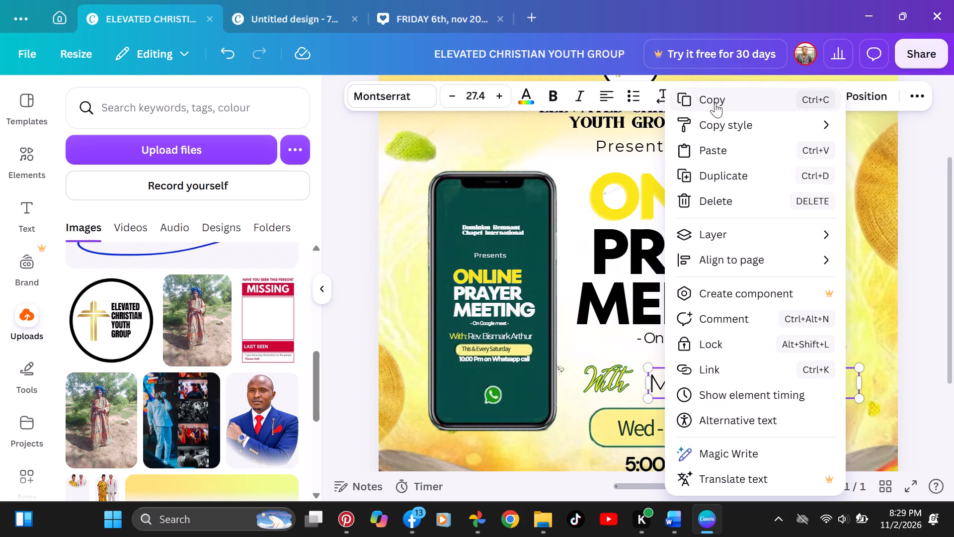
pyautogui.click(715, 102)
pyautogui.click(487, 335)
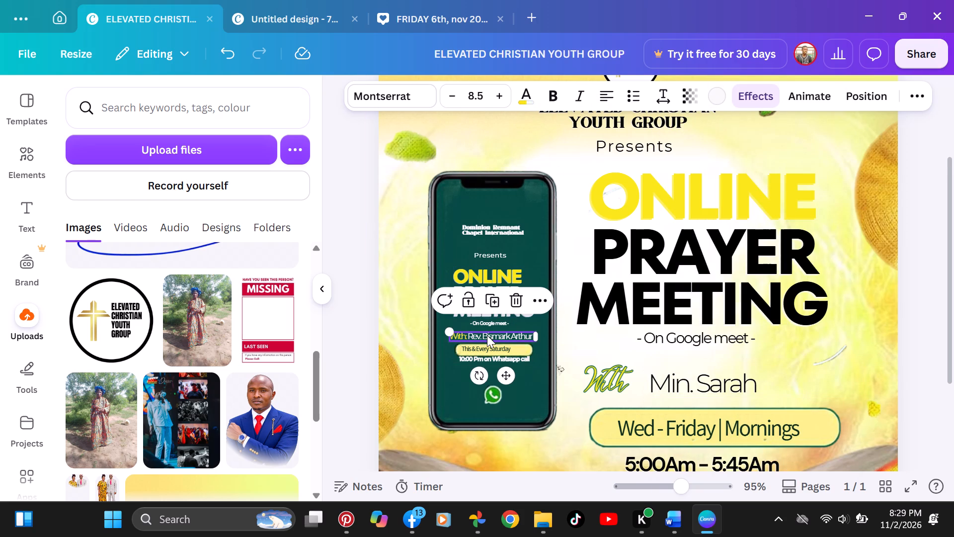
pyautogui.click(473, 336)
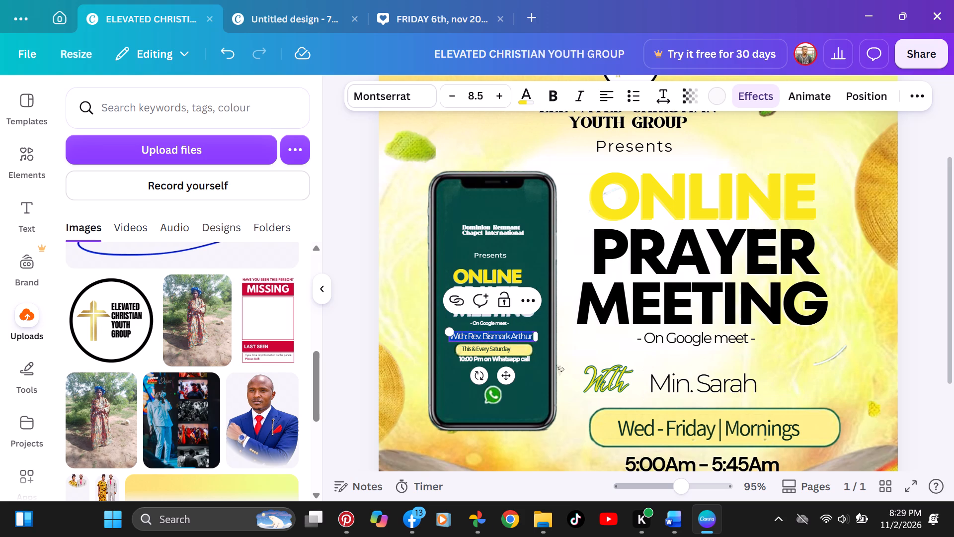
pyautogui.click(469, 337)
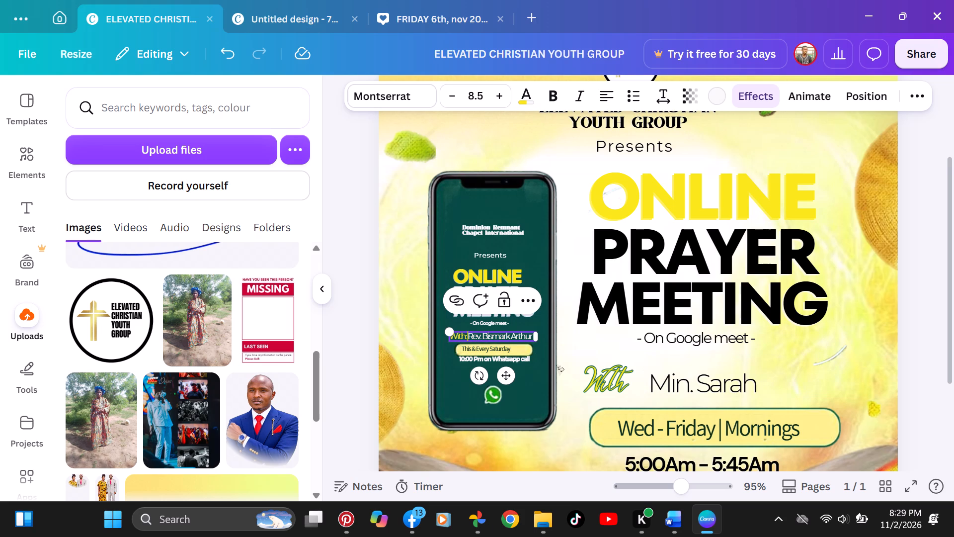
pyautogui.moveTo(469, 337); pyautogui.dragTo(532, 340)
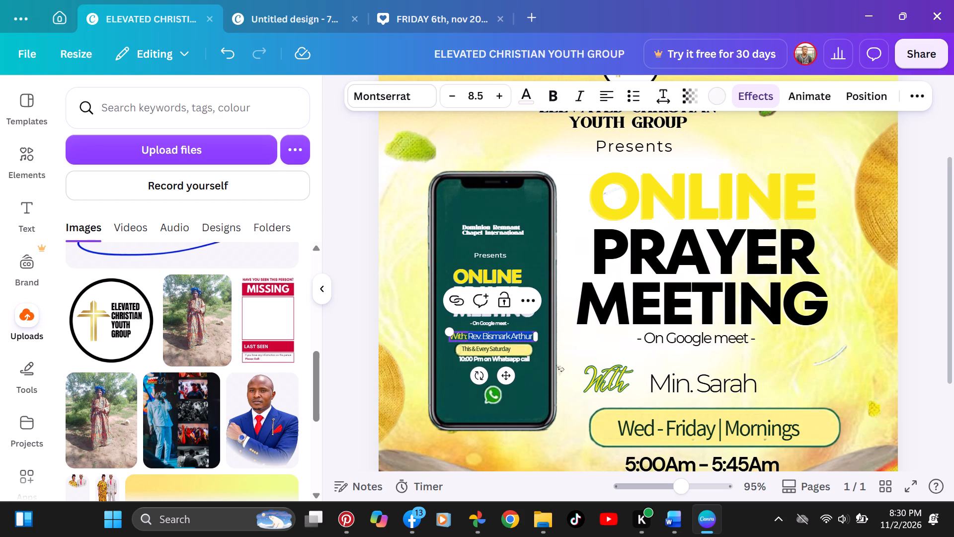
pyautogui.hotkey('ctrl', 'v')
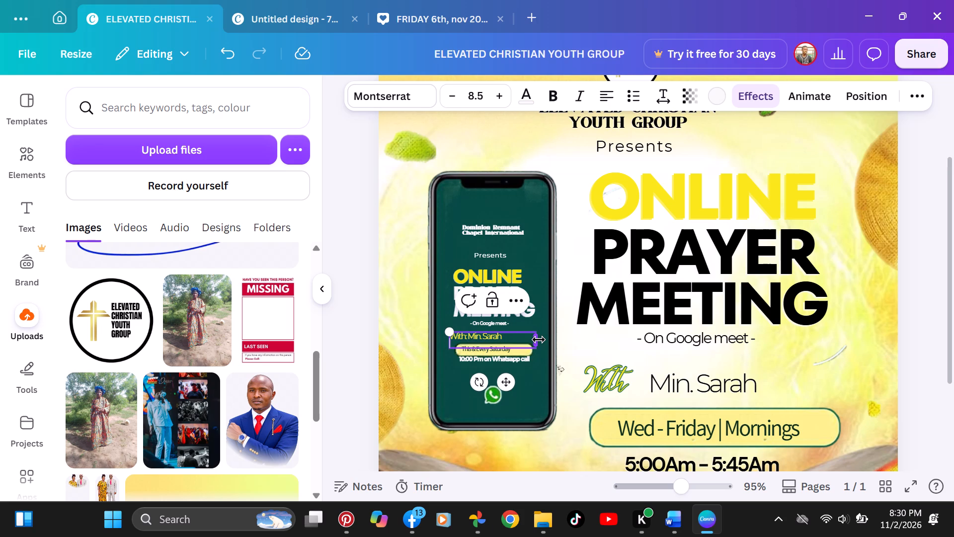
pyautogui.click(539, 340)
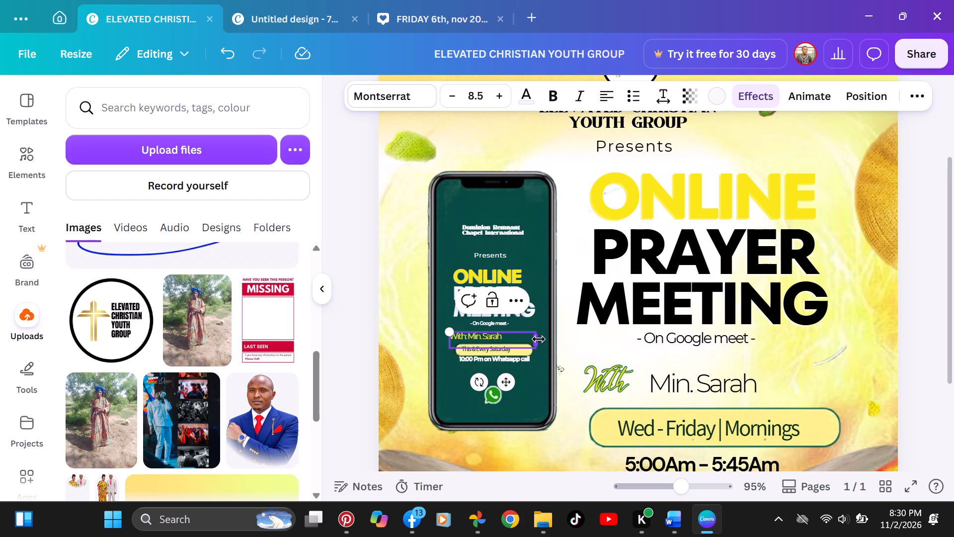
pyautogui.press('BackSpace')
# Narrow the phone mockup's "With: Min. Sarah" box to fit its text and centre it beneath the "- On Google meet -" line.
pyautogui.click(539, 339)
pyautogui.moveTo(539, 339); pyautogui.dragTo(513, 335)
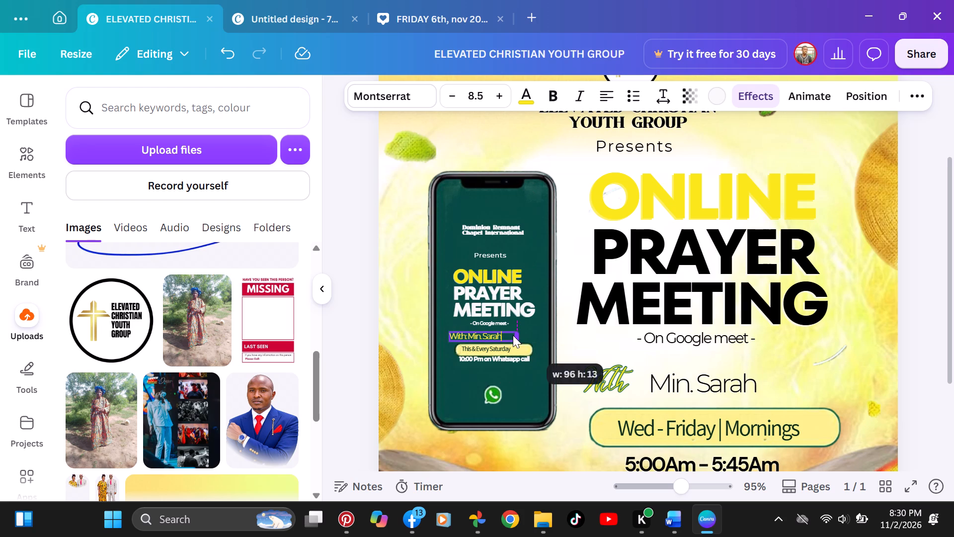
pyautogui.moveTo(513, 335); pyautogui.dragTo(508, 335)
pyautogui.moveTo(487, 377); pyautogui.dragTo(488, 377)
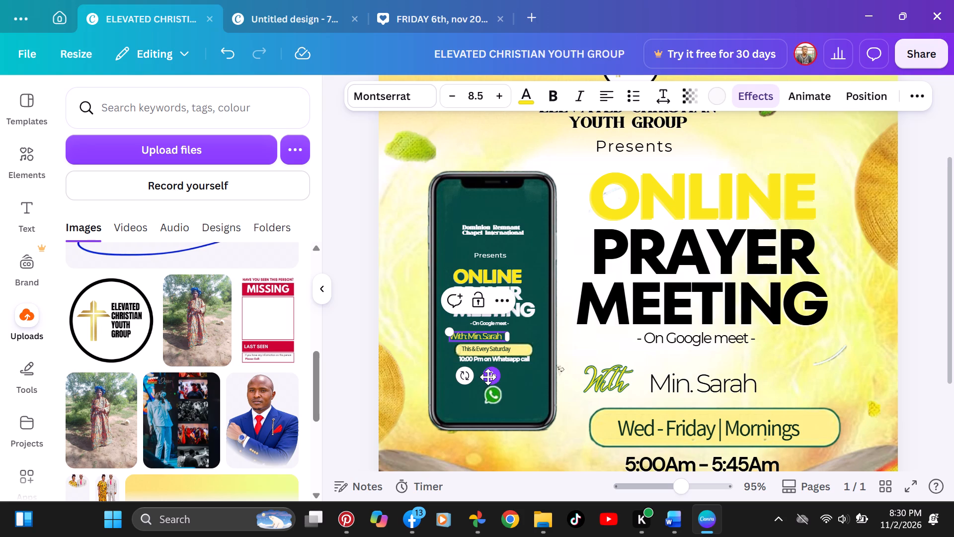
pyautogui.moveTo(488, 377); pyautogui.dragTo(500, 375)
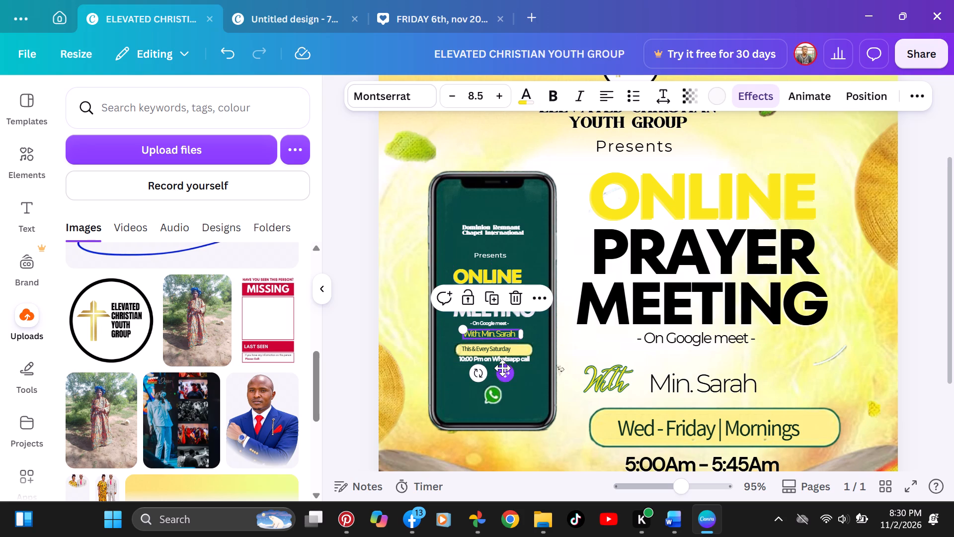
# Replace the phone mockup's "This & Every Saturday" text with the copied "Wed - Friday | Mornings", widening its box and removing the extra line break.
pyautogui.click(508, 347)
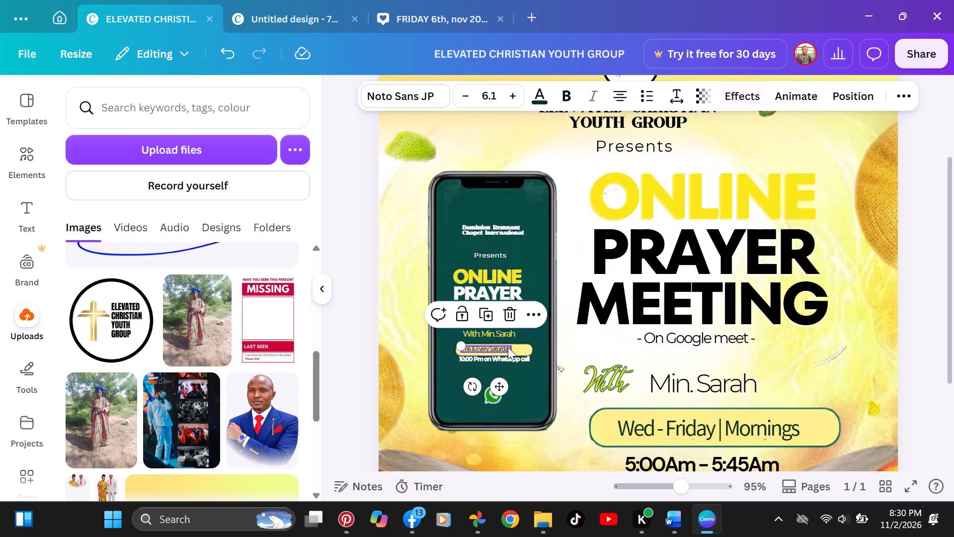
pyautogui.click(651, 422)
pyautogui.rightClick(651, 422)
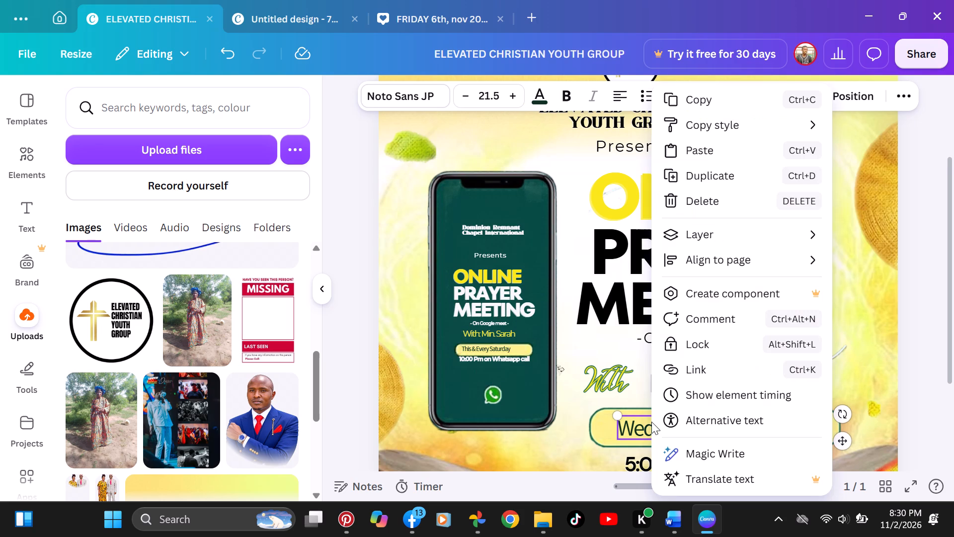
pyautogui.click(727, 100)
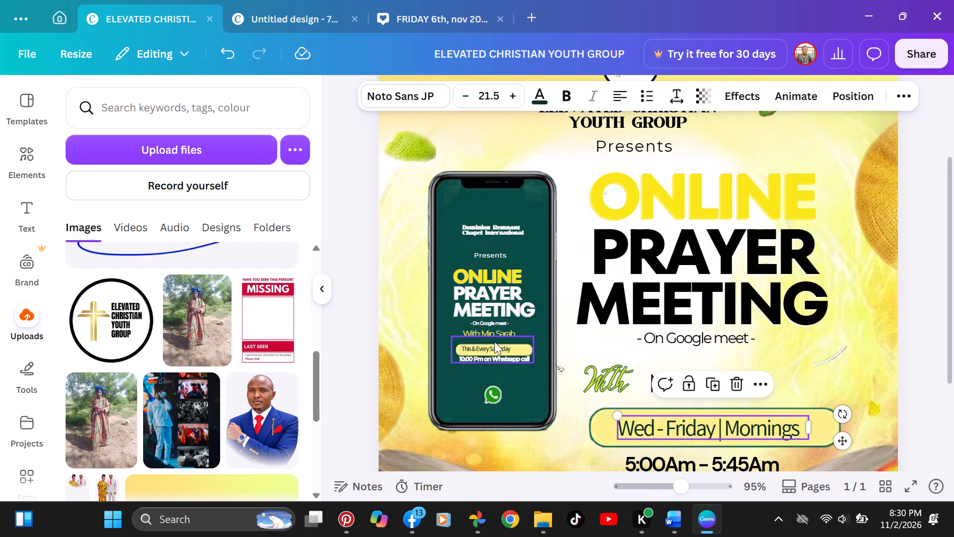
pyautogui.click(494, 345)
pyautogui.click(494, 345)
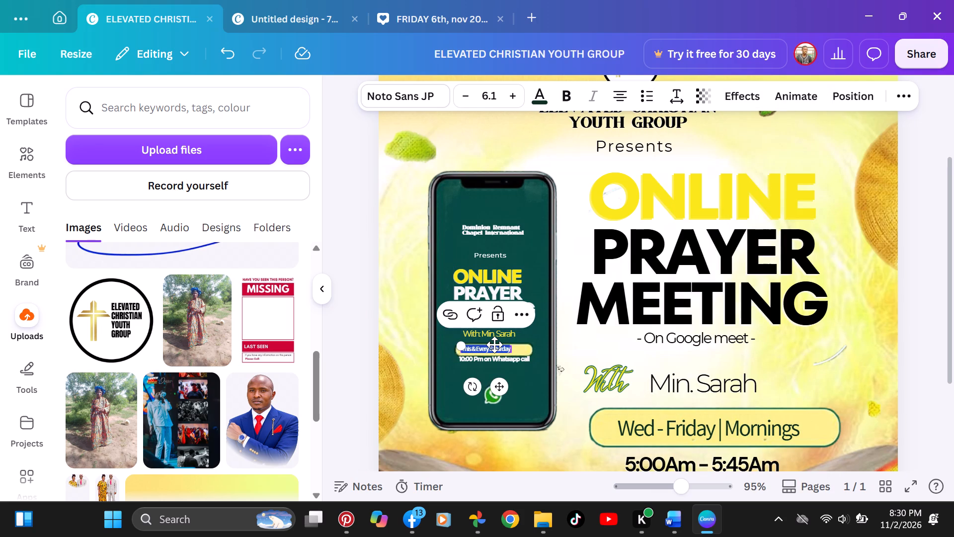
pyautogui.hotkey('ctrl', 'v')
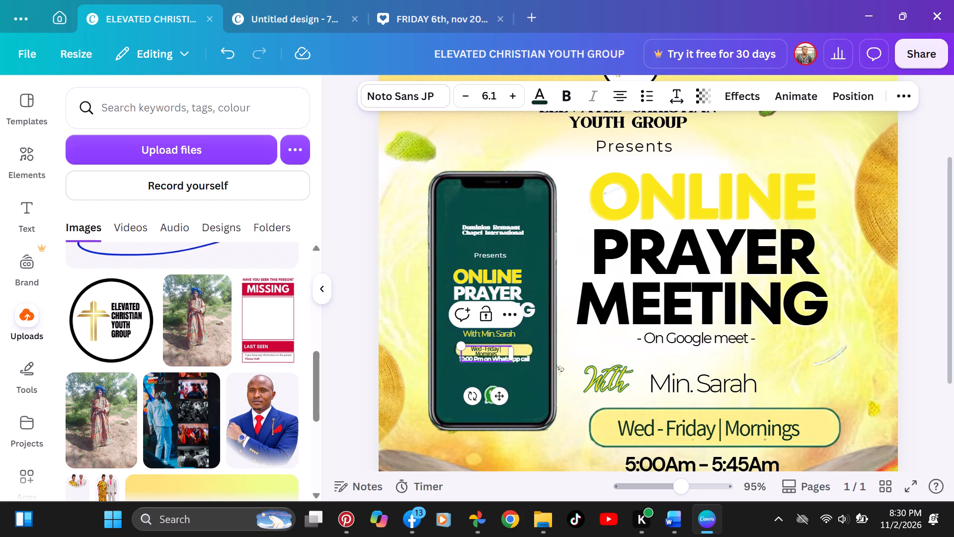
pyautogui.moveTo(514, 354); pyautogui.dragTo(525, 353)
pyautogui.press('BackSpace')
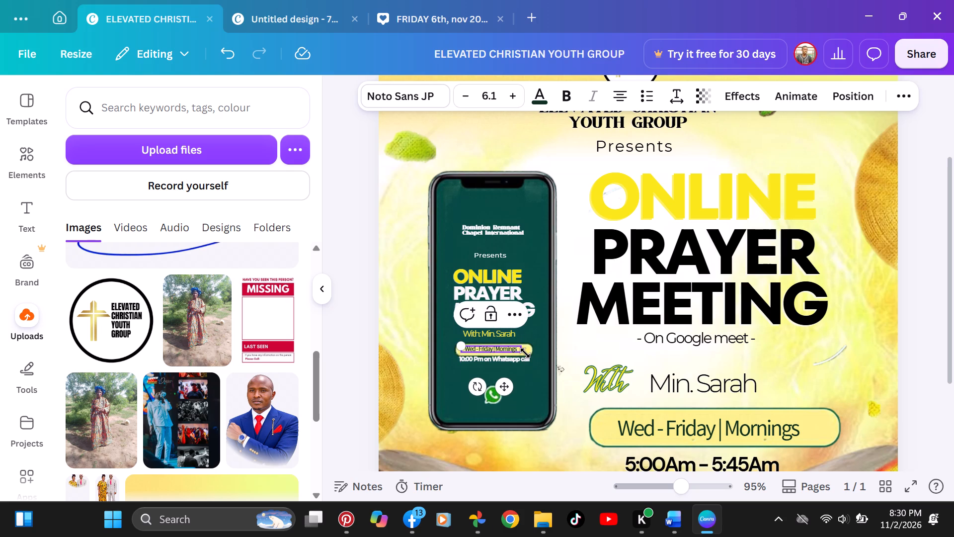
# Fine-tune the positions of the phone mockup's "Wed - Friday | Mornings" and "- On Google meet -" lines so they sit centred.
pyautogui.click(504, 382)
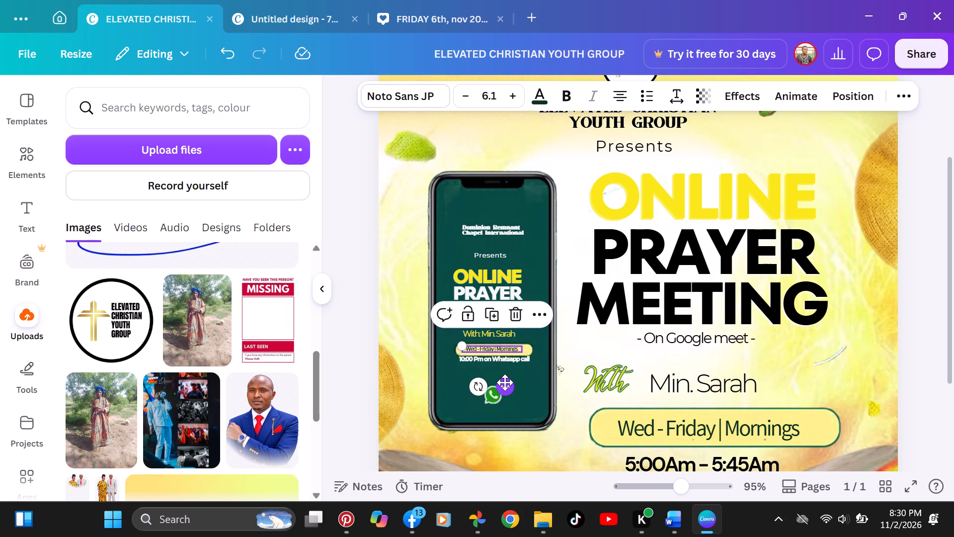
pyautogui.click(908, 329)
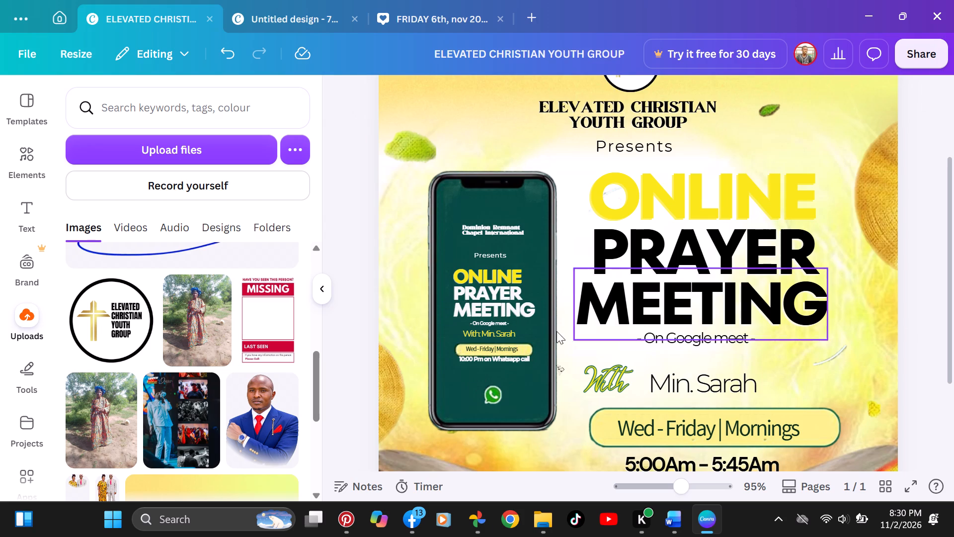
pyautogui.click(689, 484)
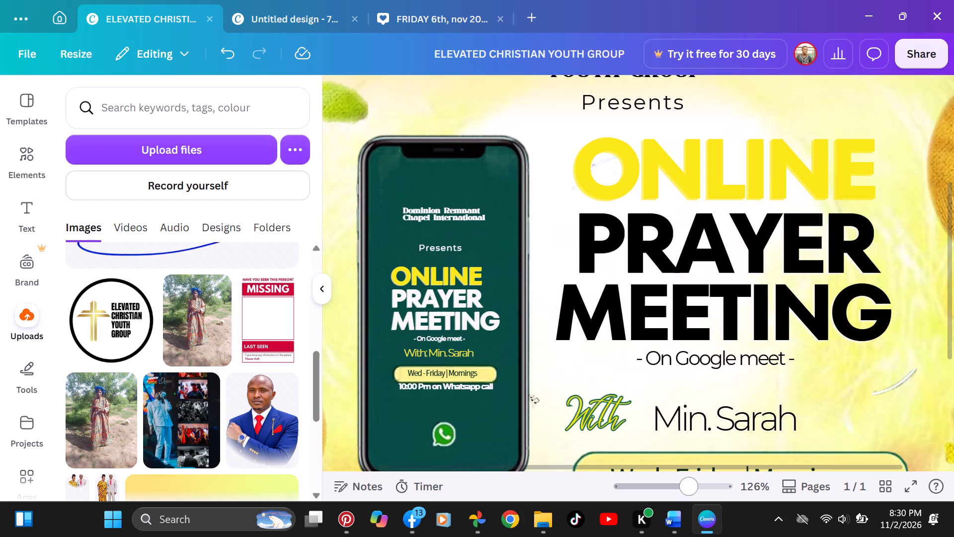
pyautogui.click(439, 437)
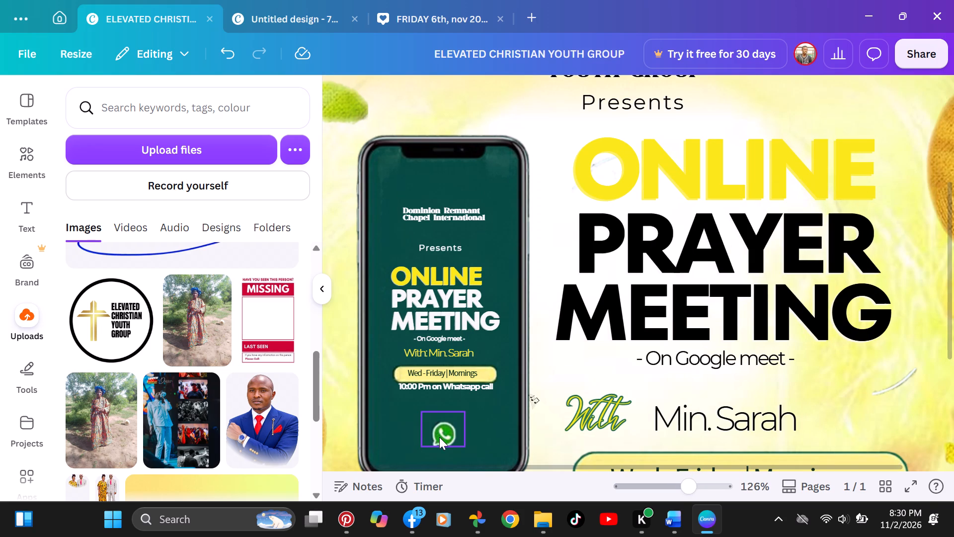
pyautogui.click(444, 340)
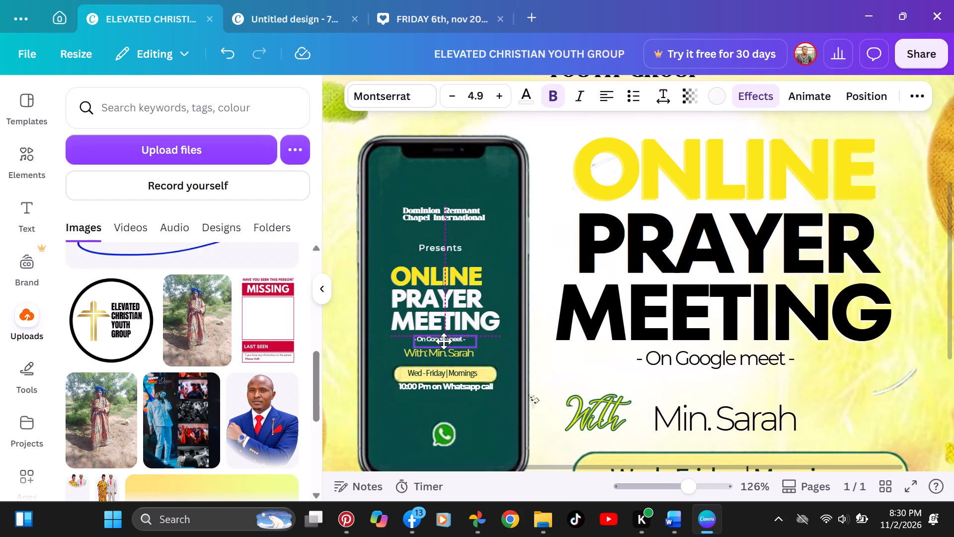
pyautogui.click(444, 368)
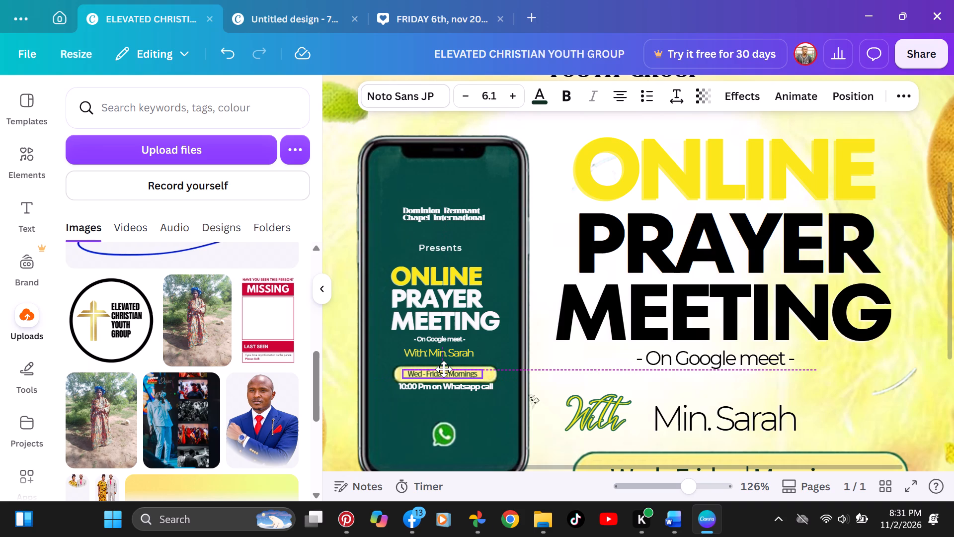
# Replace the phone mockup's "10:00 Pm on Whatsapp call" text with the copied "5:00Am – 5:45Am" and centre it beneath the yellow schedule bar.
pyautogui.click(447, 387)
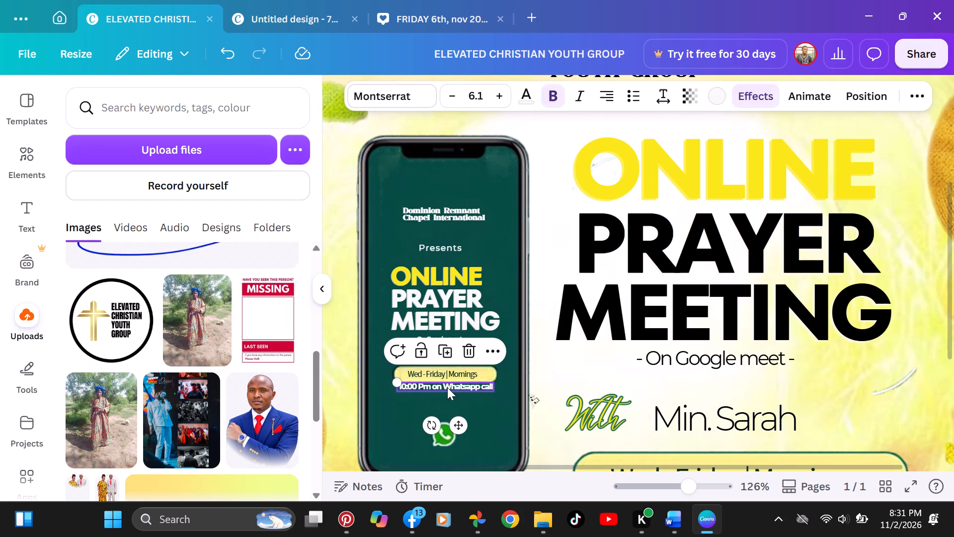
pyautogui.moveTo(953, 295); pyautogui.dragTo(947, 348)
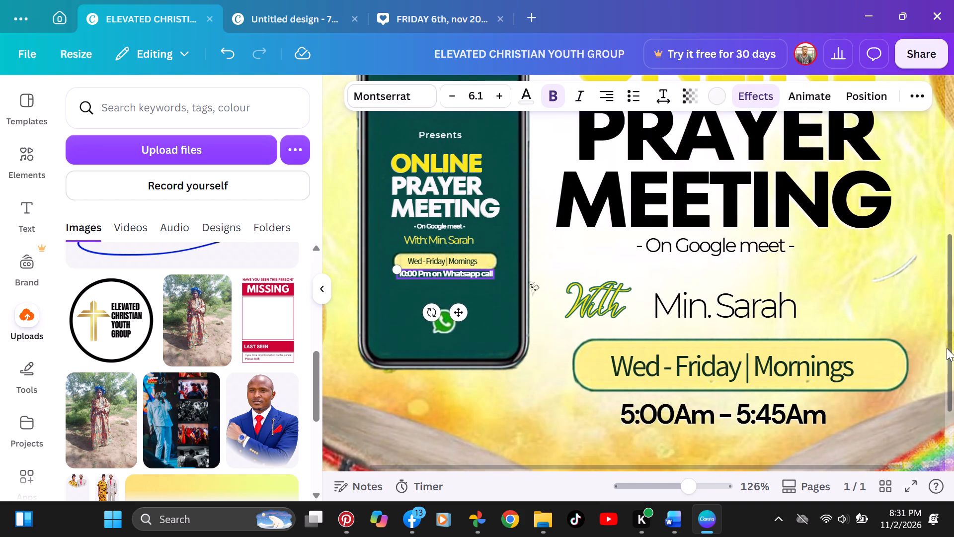
pyautogui.click(751, 420)
pyautogui.rightClick(751, 420)
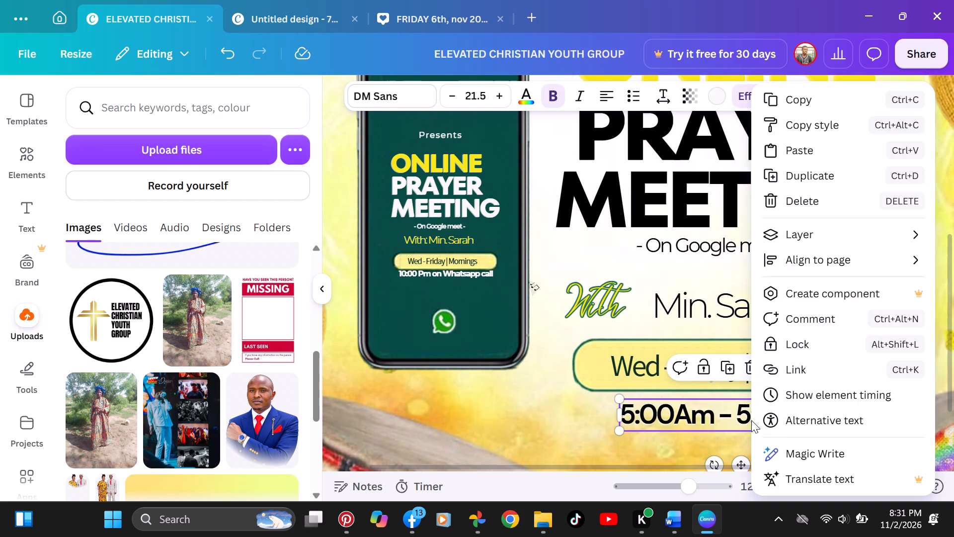
pyautogui.click(821, 105)
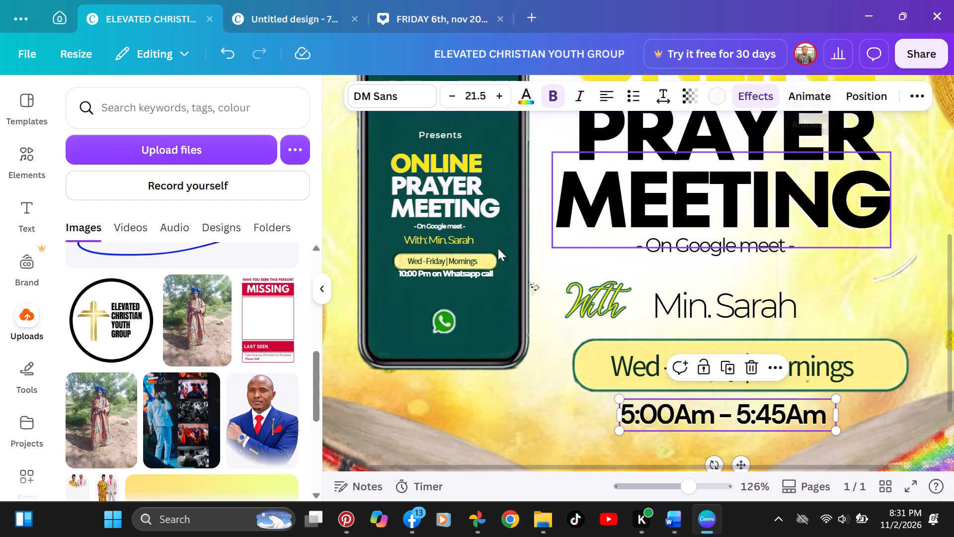
pyautogui.doubleClick(463, 274)
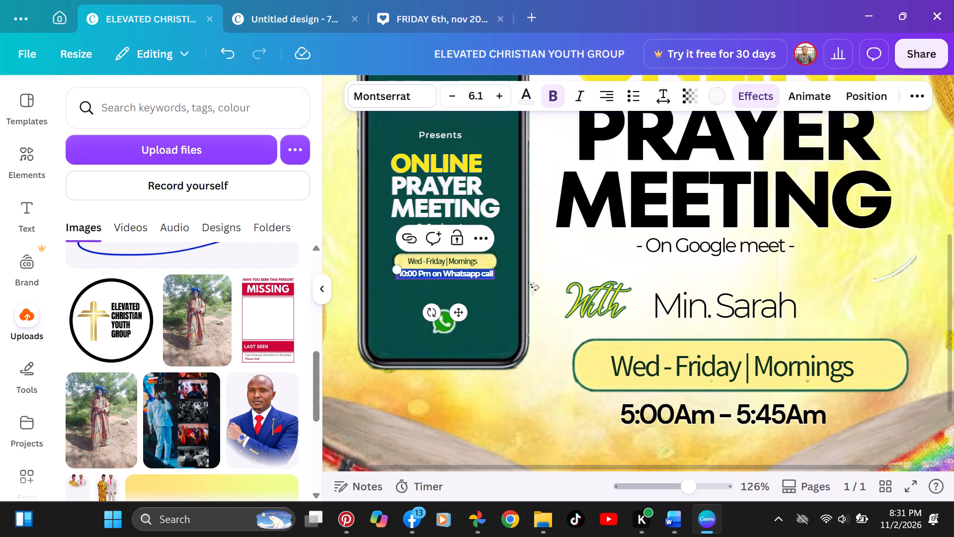
pyautogui.hotkey('ctrl', 'v')
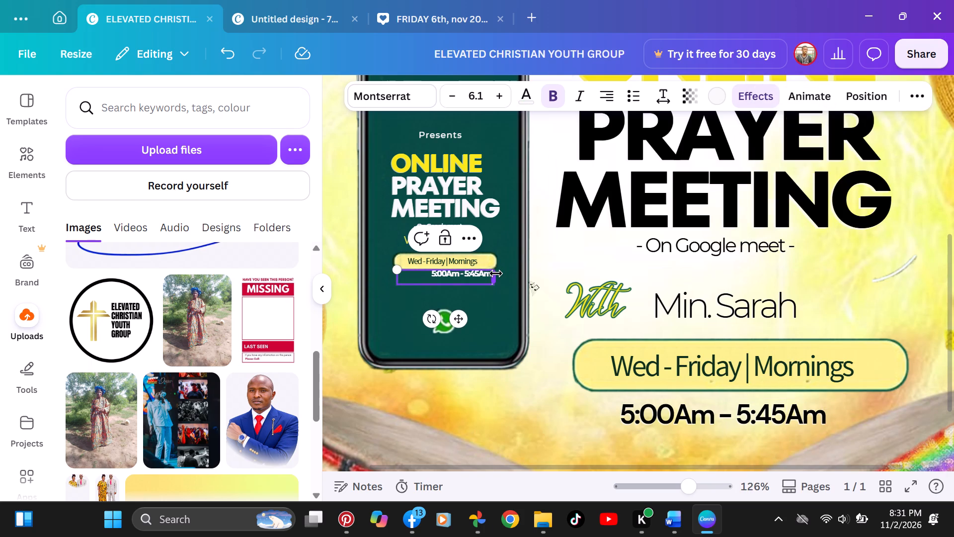
pyautogui.moveTo(459, 321); pyautogui.dragTo(445, 325)
pyautogui.click(527, 387)
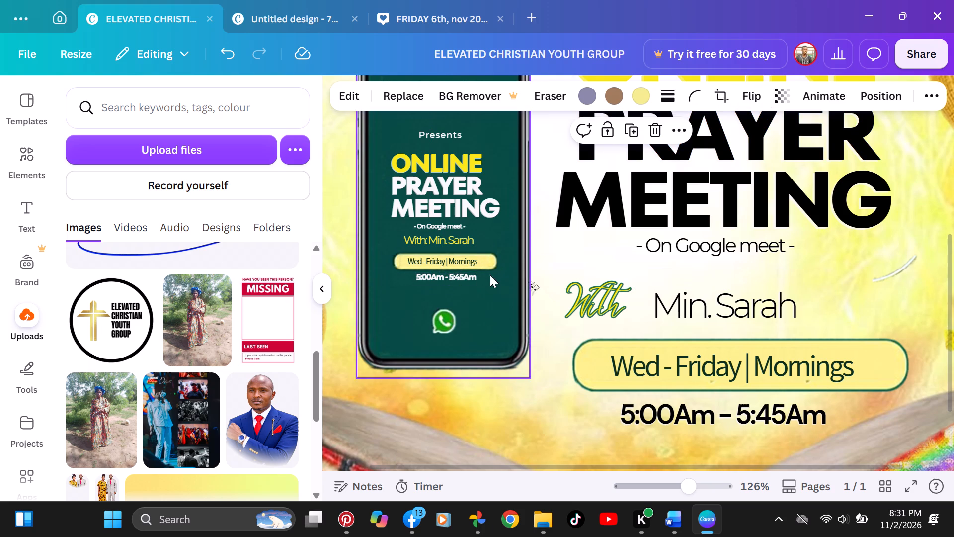
# Replace the phone mockup's "Dominion Remnant Chapel International" with the copied "Elevated Christian Youth Group" heading, widening its box and removing the extra line break.
pyautogui.moveTo(953, 311); pyautogui.dragTo(953, 250)
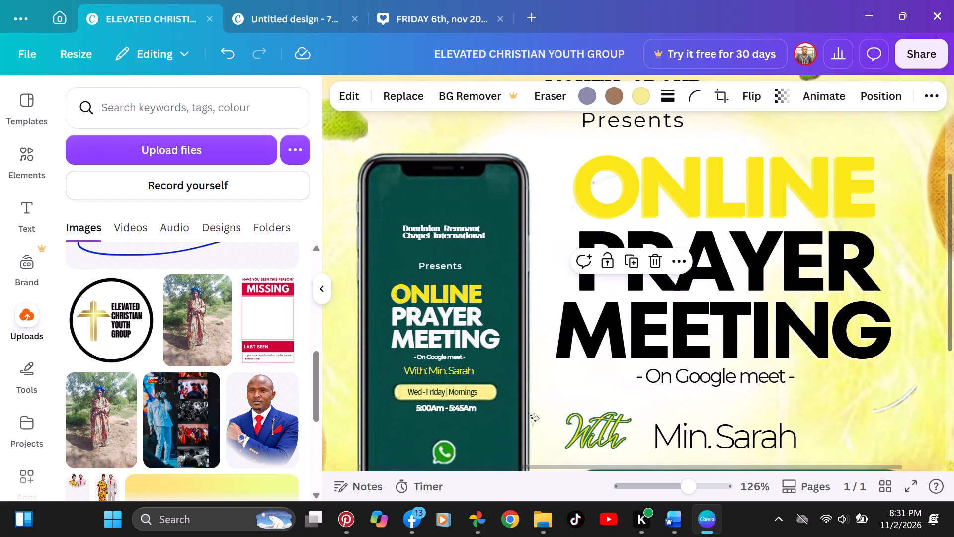
pyautogui.click(465, 236)
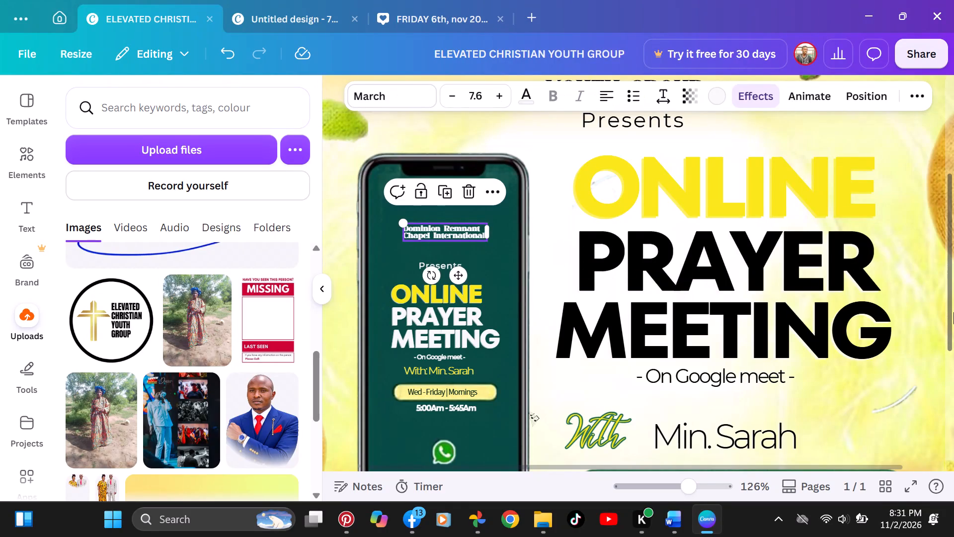
pyautogui.moveTo(953, 312); pyautogui.dragTo(953, 246)
pyautogui.click(678, 221)
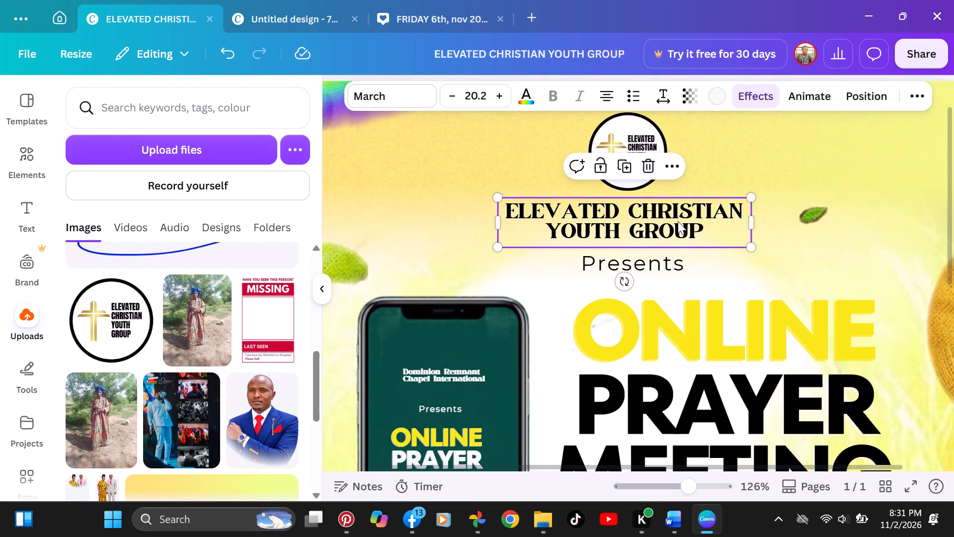
pyautogui.rightClick(678, 221)
pyautogui.click(754, 98)
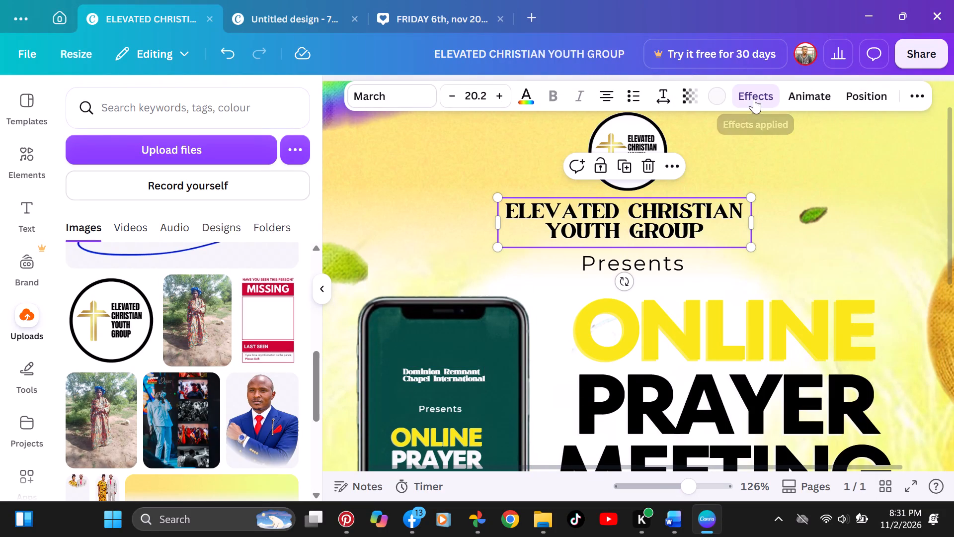
pyautogui.doubleClick(463, 374)
pyautogui.hotkey('ctrl', 'v')
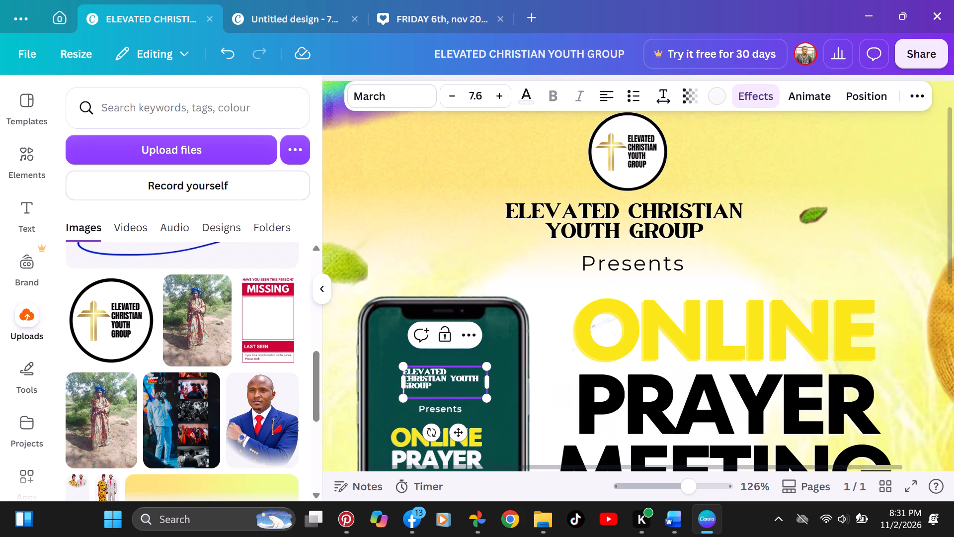
pyautogui.moveTo(488, 384); pyautogui.dragTo(502, 383)
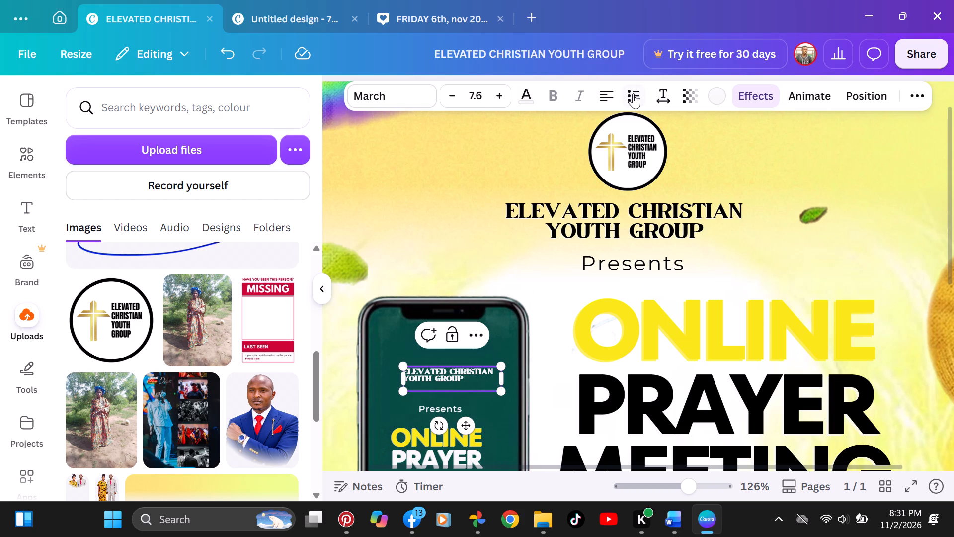
pyautogui.click(614, 98)
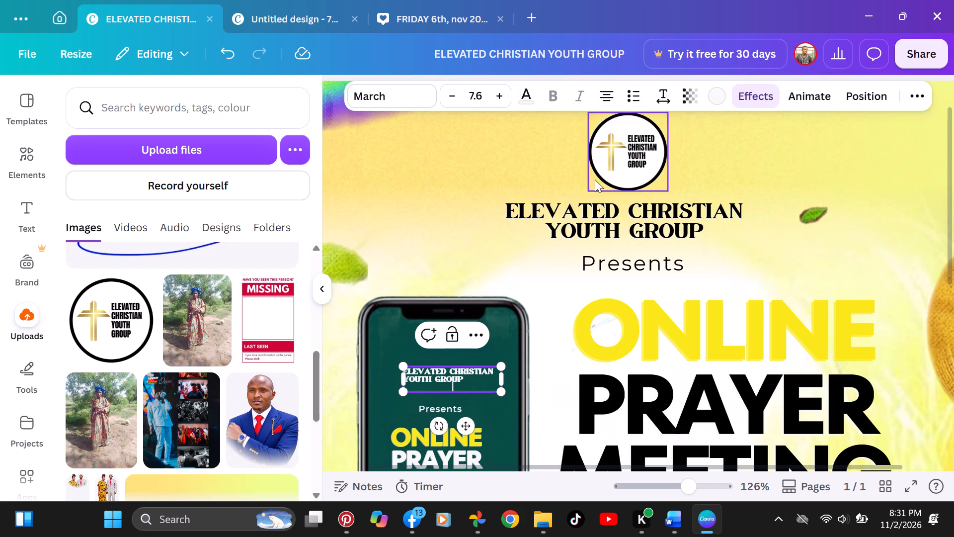
pyautogui.press('BackSpace')
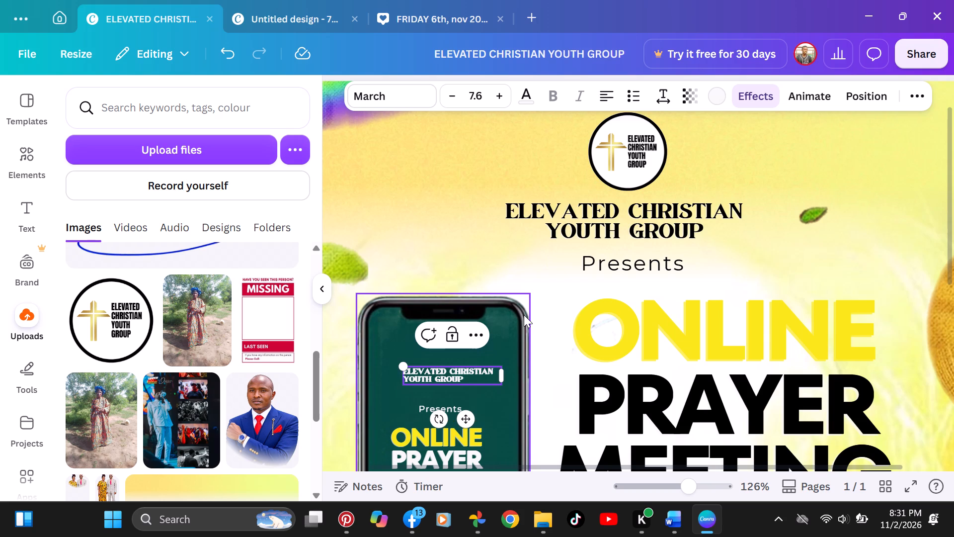
# Centre-align the phone mockup's "Elevated Christian Youth Group" heading and centre its box above the phone's "Presents" line.
pyautogui.click(617, 95)
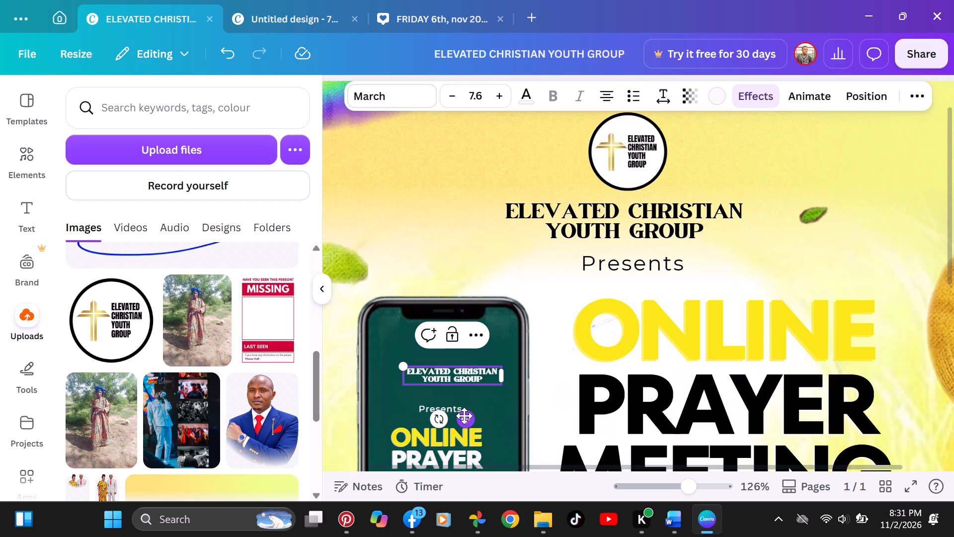
pyautogui.moveTo(464, 416); pyautogui.dragTo(456, 416)
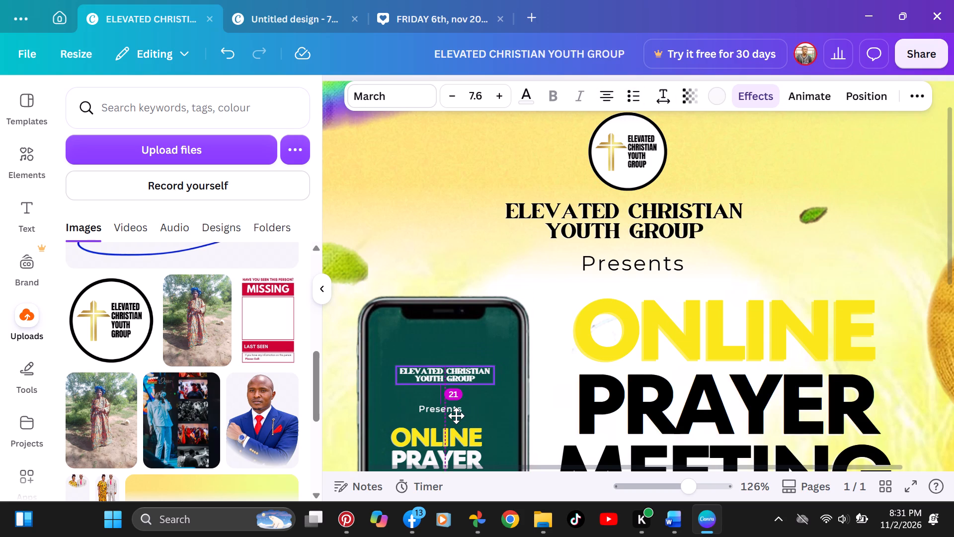
pyautogui.moveTo(456, 416); pyautogui.dragTo(452, 415)
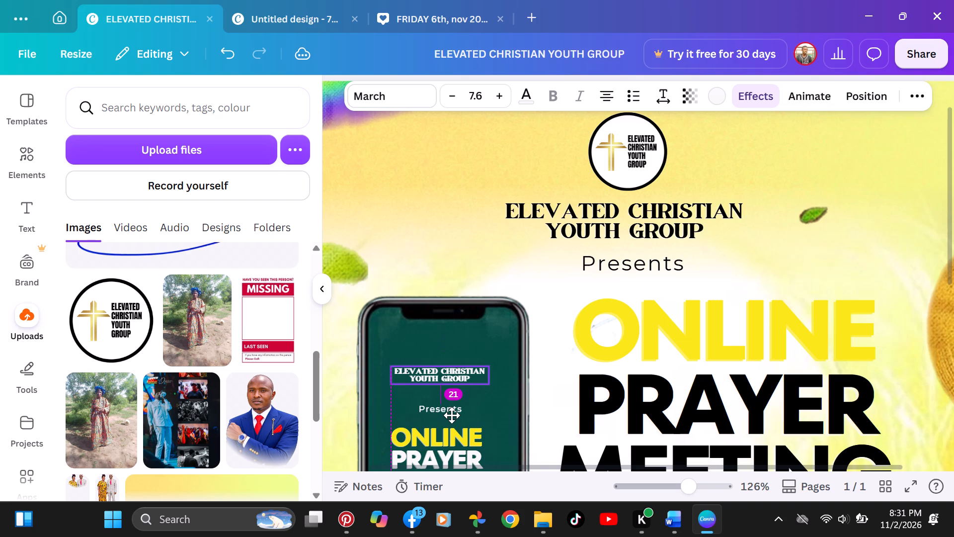
pyautogui.moveTo(452, 415); pyautogui.dragTo(453, 415)
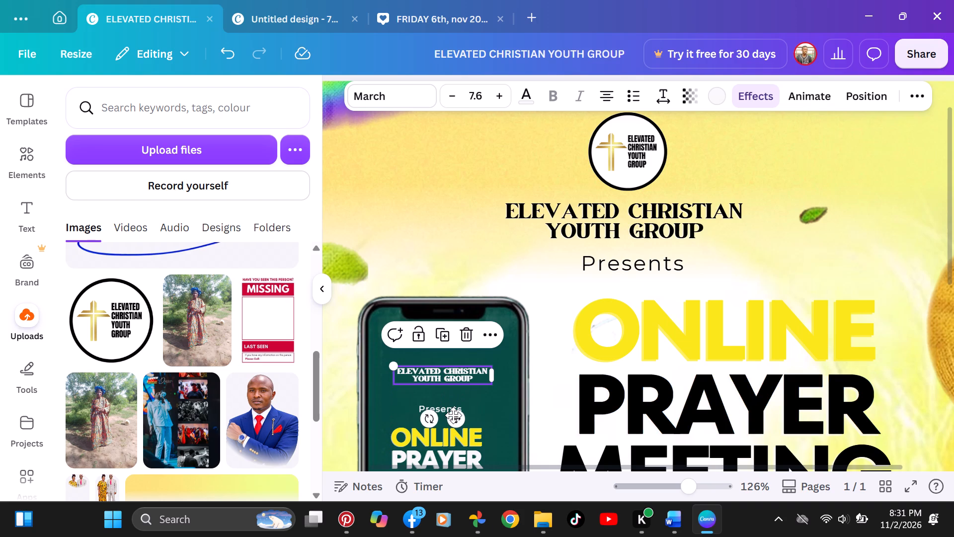
pyautogui.click(868, 245)
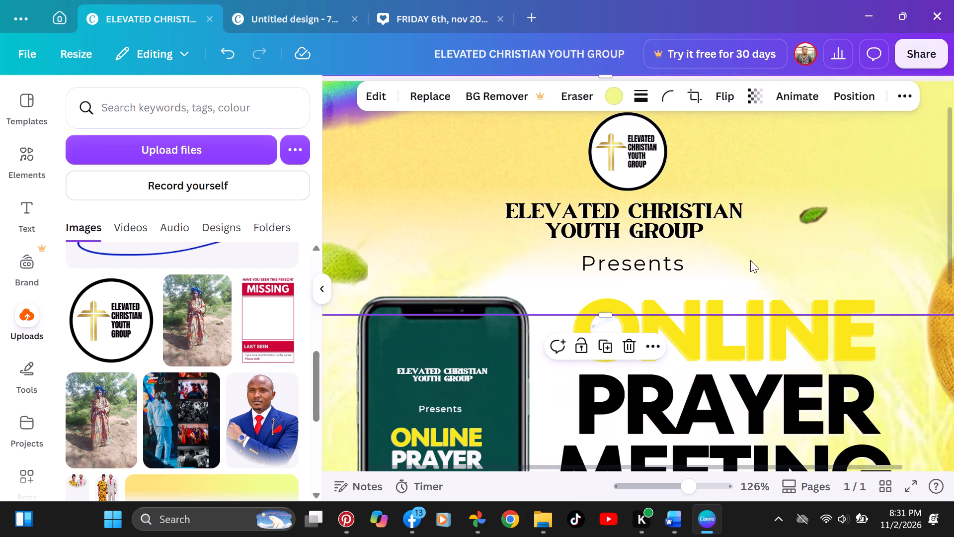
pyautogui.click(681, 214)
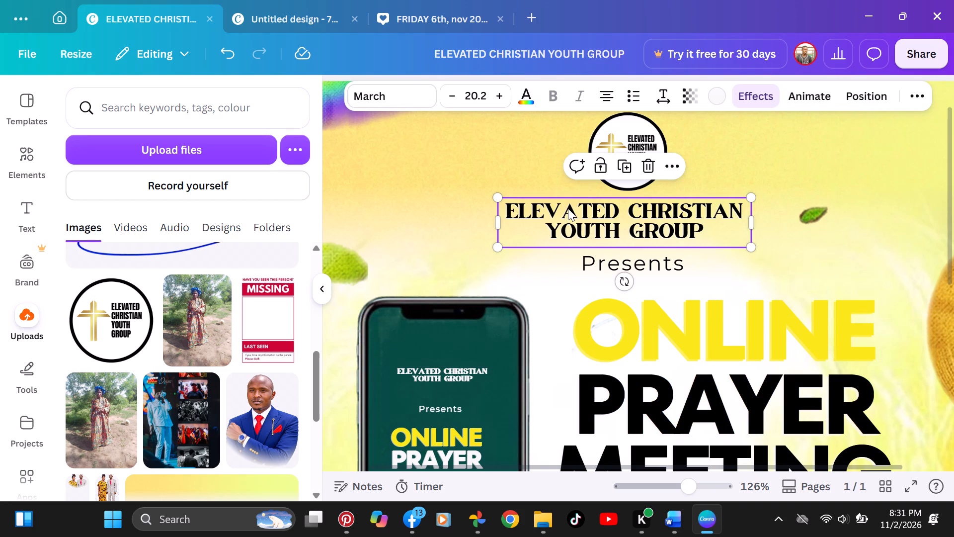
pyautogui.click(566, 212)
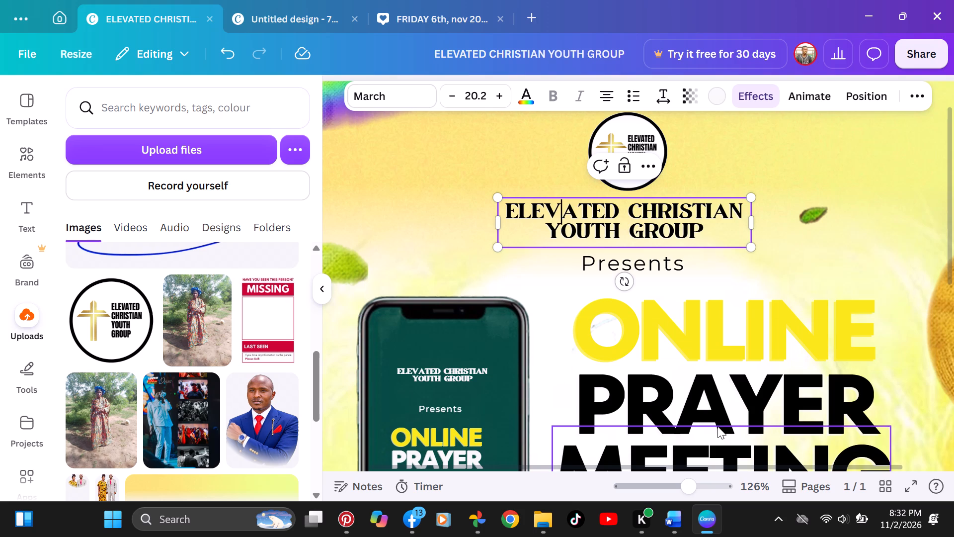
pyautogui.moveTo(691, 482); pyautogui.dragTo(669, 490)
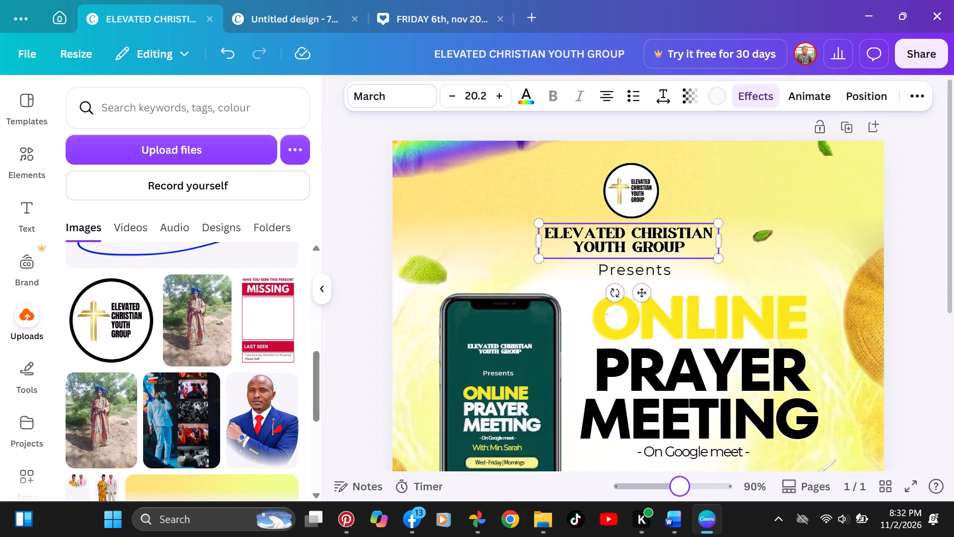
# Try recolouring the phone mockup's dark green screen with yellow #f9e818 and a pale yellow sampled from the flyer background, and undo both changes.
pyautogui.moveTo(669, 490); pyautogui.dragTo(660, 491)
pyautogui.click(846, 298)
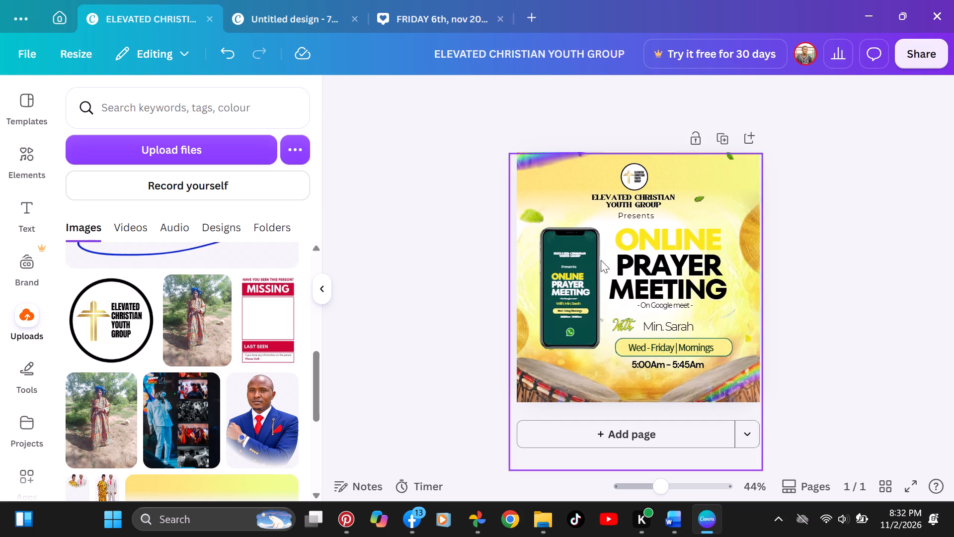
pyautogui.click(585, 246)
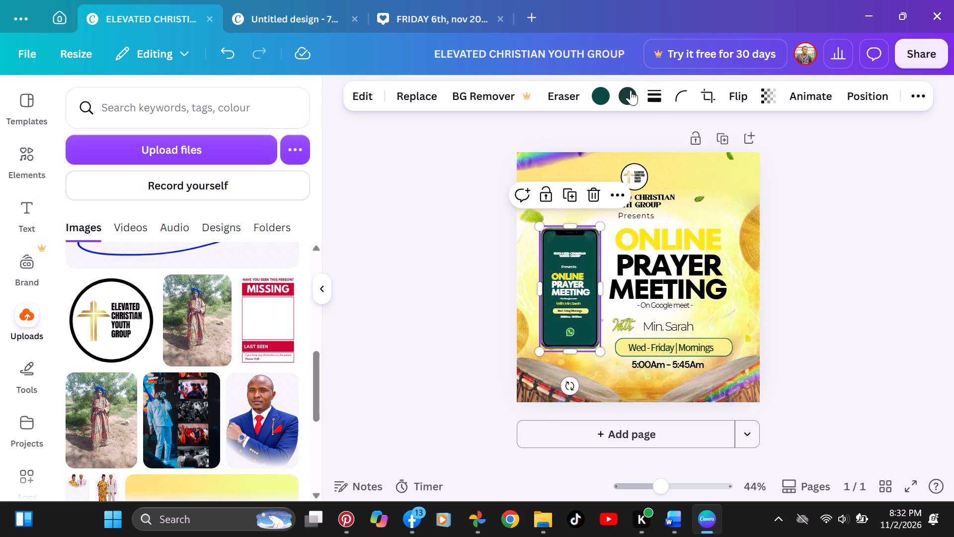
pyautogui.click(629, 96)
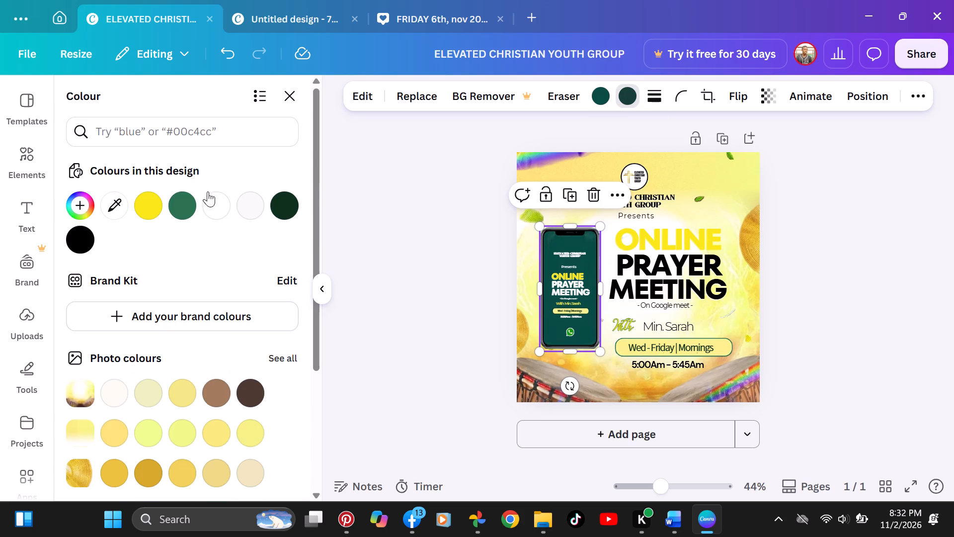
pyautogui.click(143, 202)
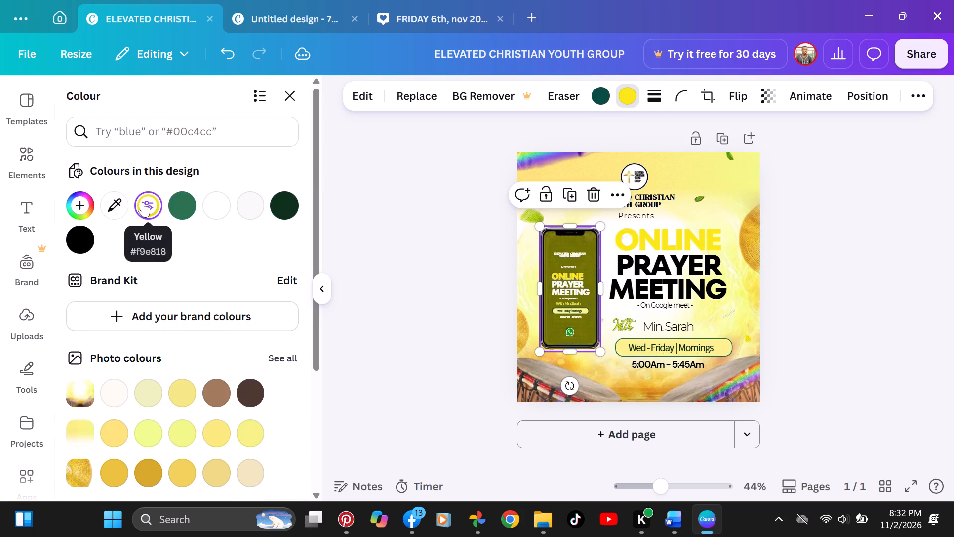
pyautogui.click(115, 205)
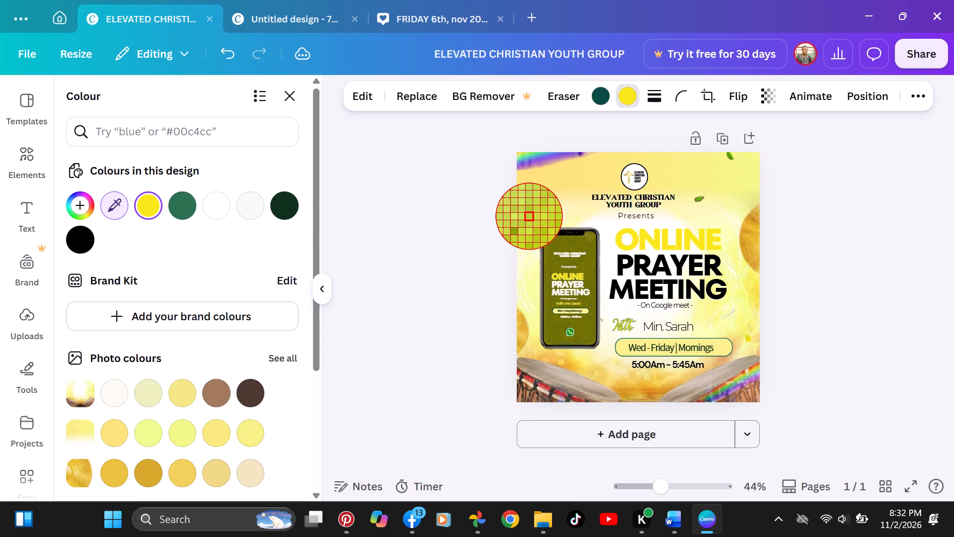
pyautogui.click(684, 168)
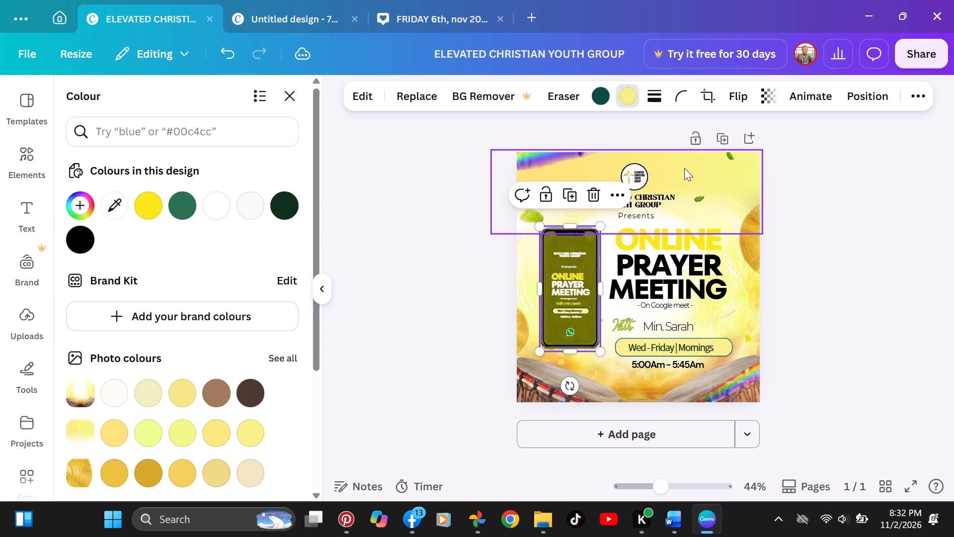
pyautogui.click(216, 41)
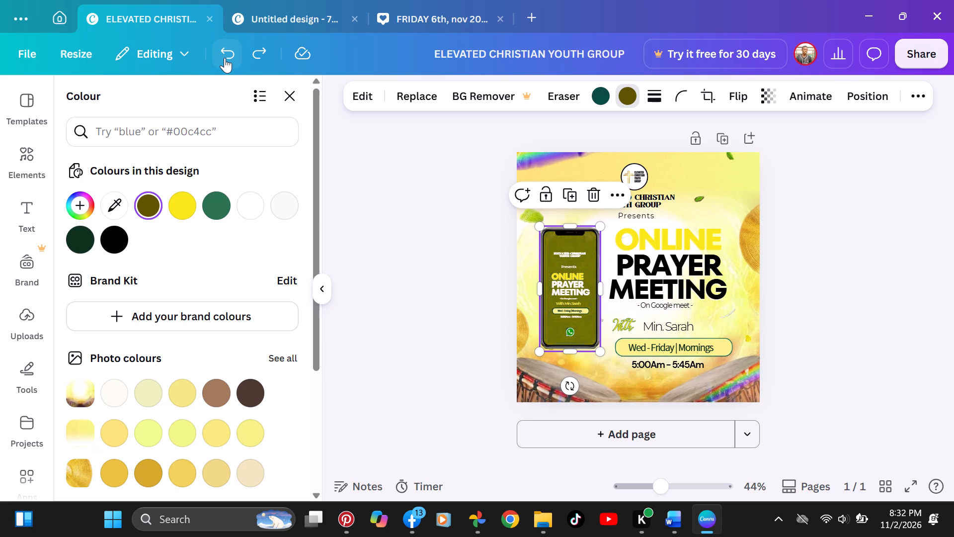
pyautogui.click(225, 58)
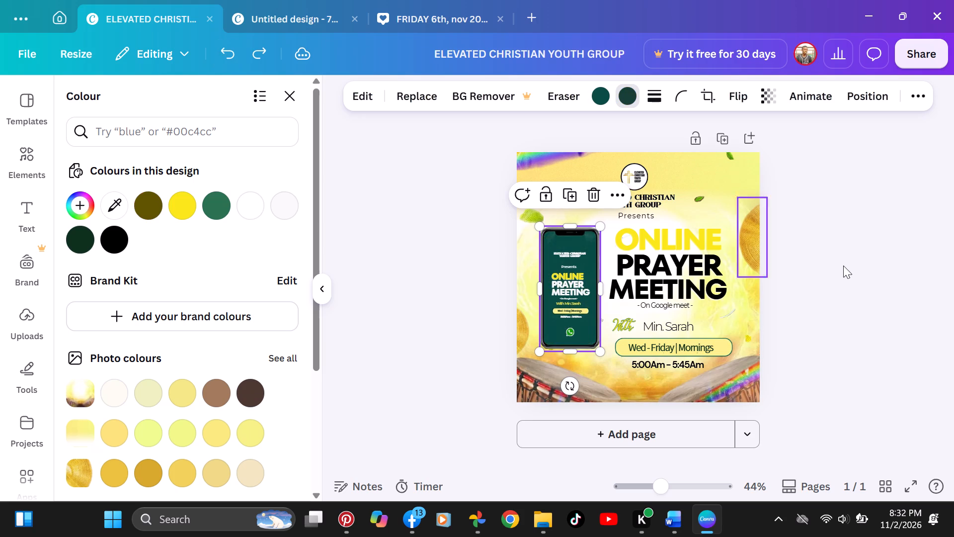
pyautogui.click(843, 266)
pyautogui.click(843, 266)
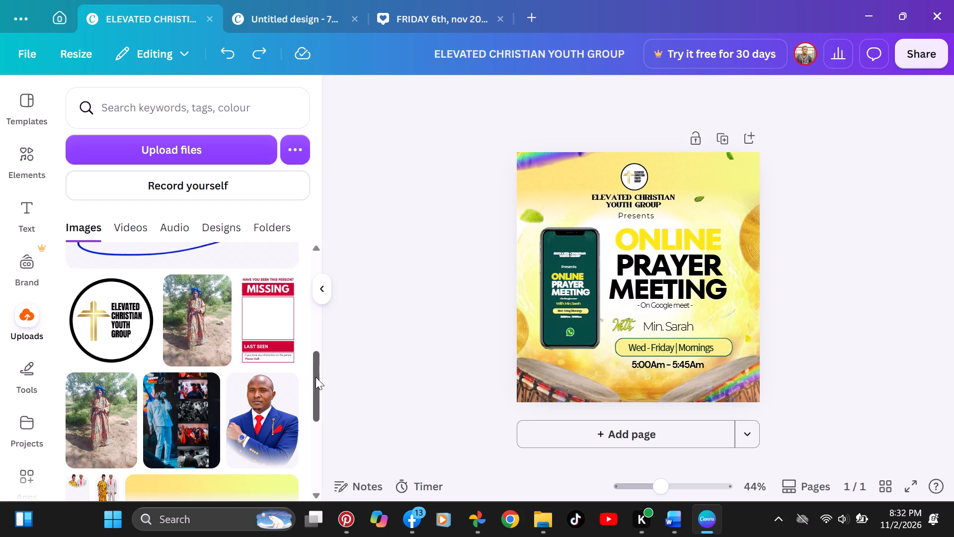
# Look through the uploaded images, working down into the older uploads, for a picture to use on the flyer.
pyautogui.moveTo(316, 377); pyautogui.dragTo(315, 437)
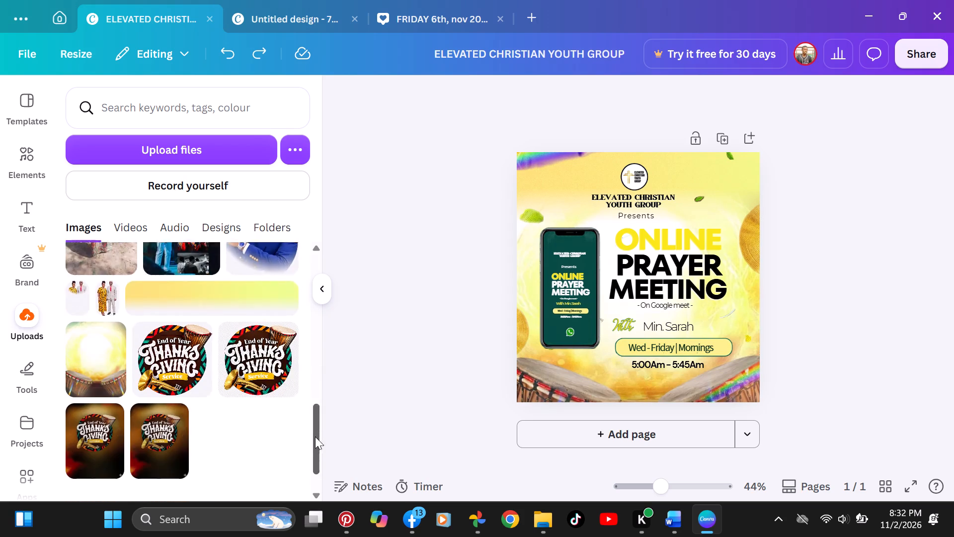
pyautogui.moveTo(315, 437); pyautogui.dragTo(315, 460)
pyautogui.doubleClick(318, 499)
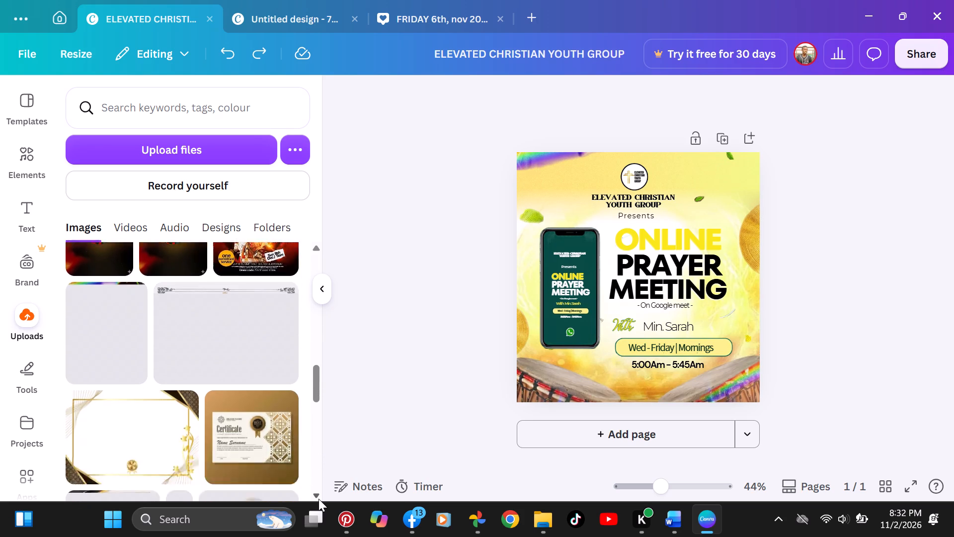
pyautogui.click(318, 499)
pyautogui.click(318, 499)
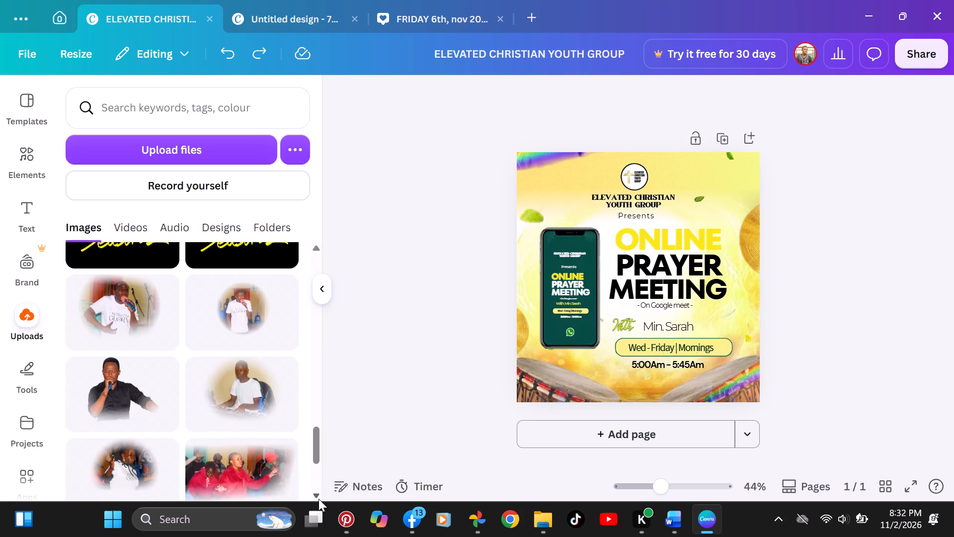
pyautogui.click(318, 499)
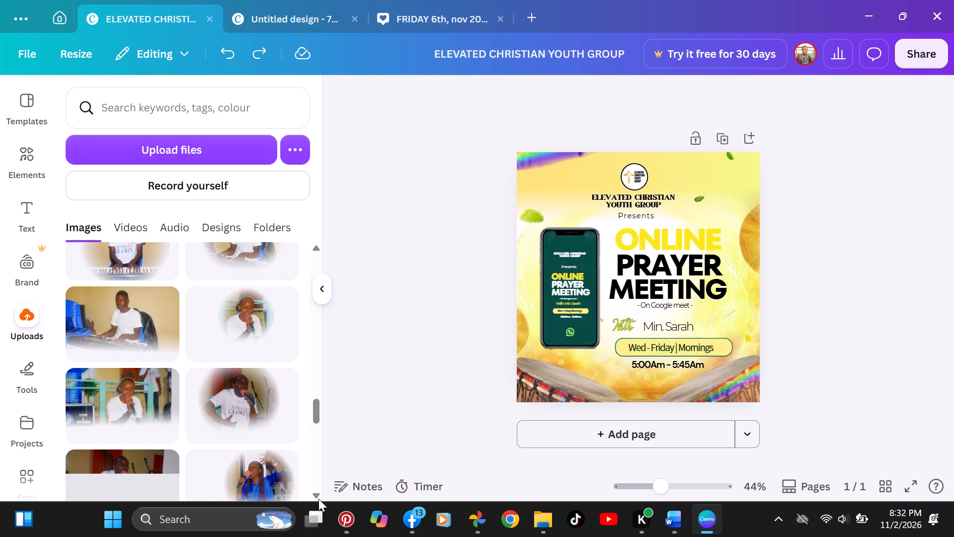
pyautogui.click(318, 499)
pyautogui.click(318, 499)
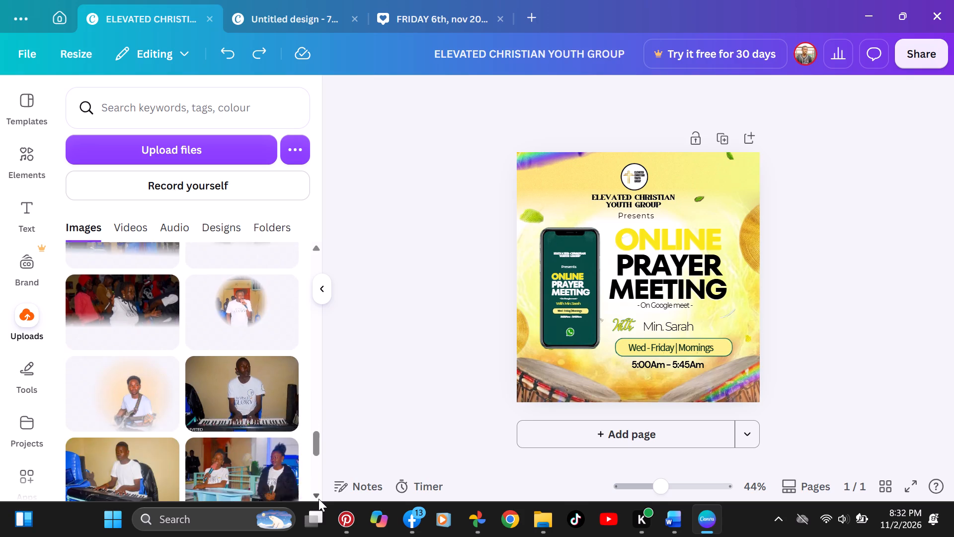
pyautogui.click(318, 499)
pyautogui.click(318, 499)
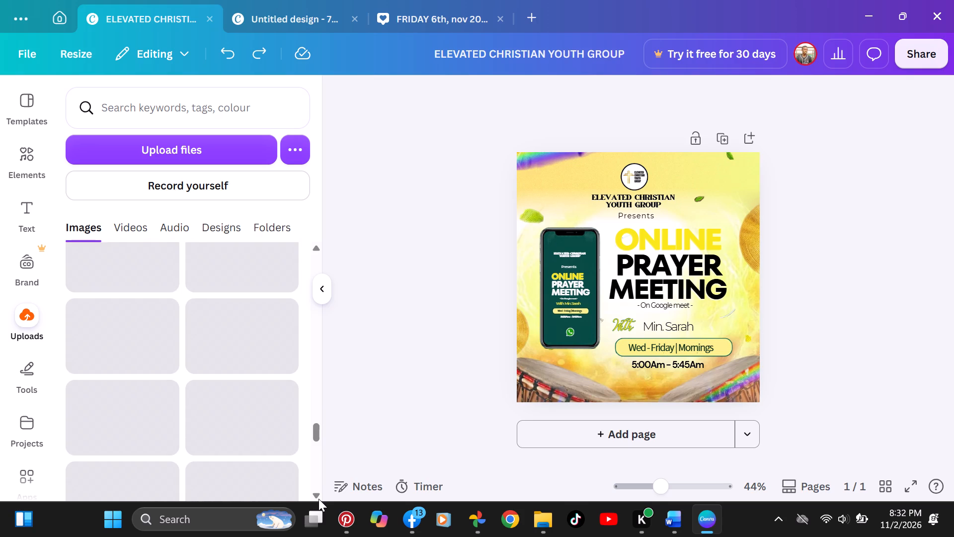
pyautogui.tripleClick(318, 499)
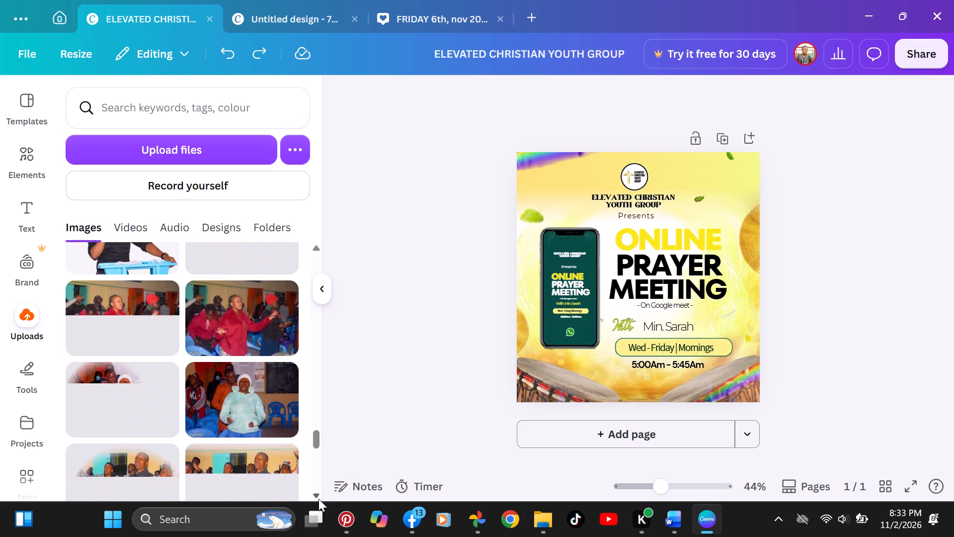
pyautogui.click(318, 499)
pyautogui.click(318, 499)
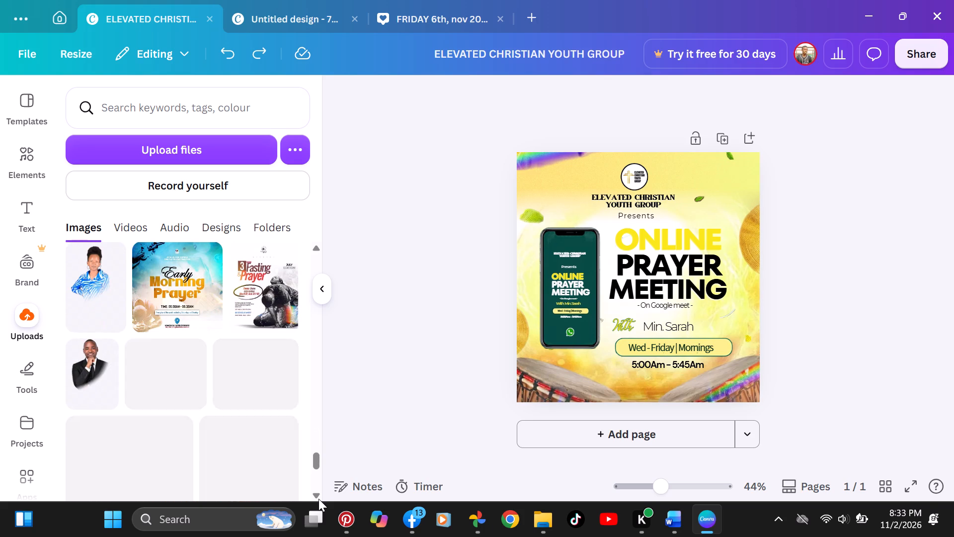
pyautogui.click(318, 499)
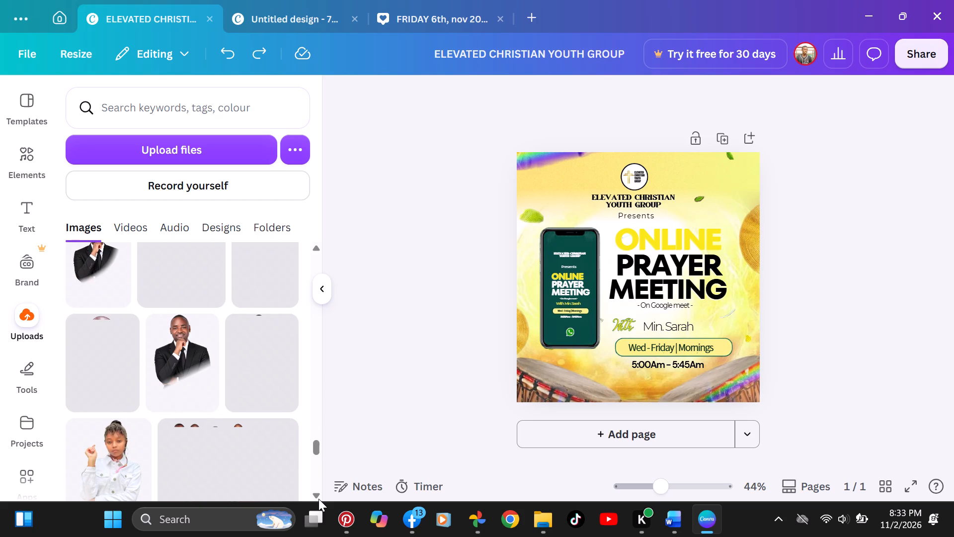
pyautogui.doubleClick(318, 499)
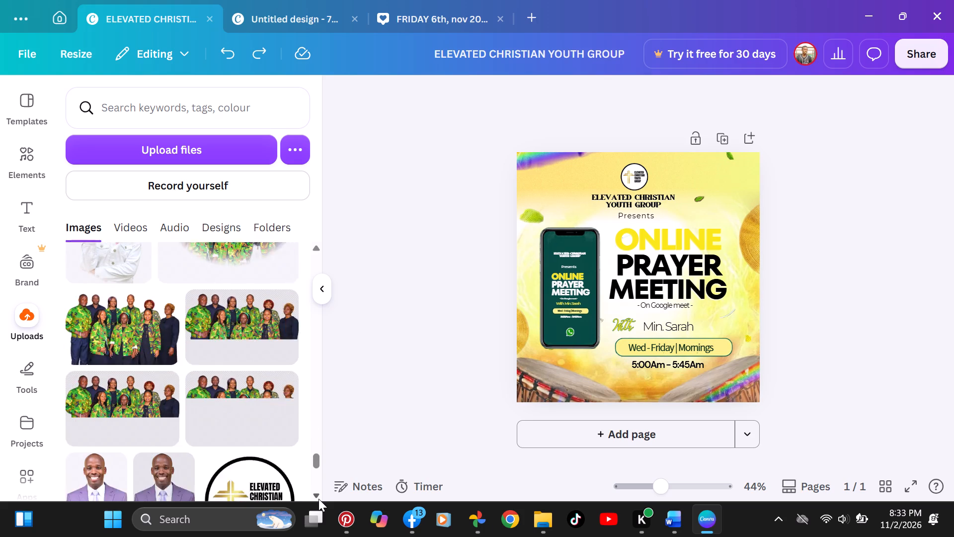
pyautogui.click(318, 499)
pyautogui.doubleClick(318, 499)
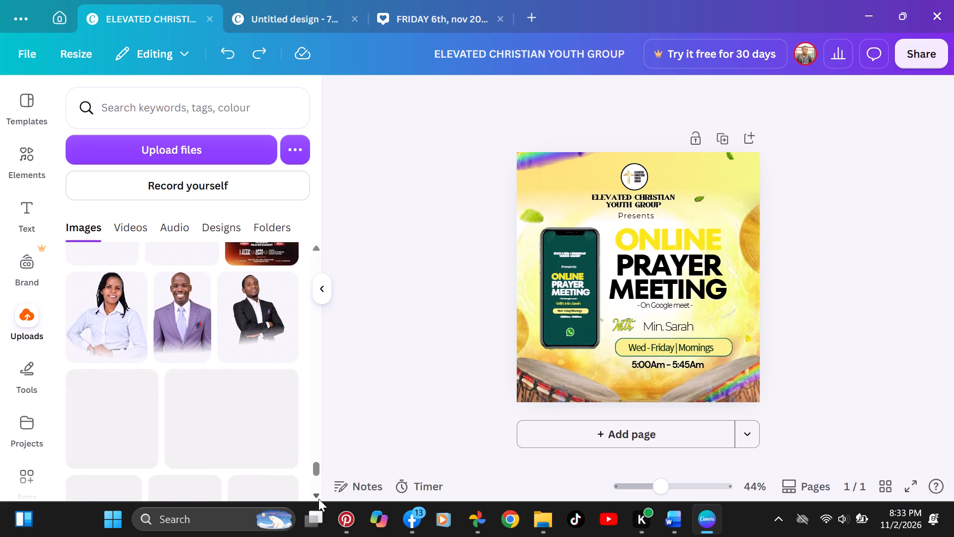
pyautogui.doubleClick(318, 499)
pyautogui.click(318, 499)
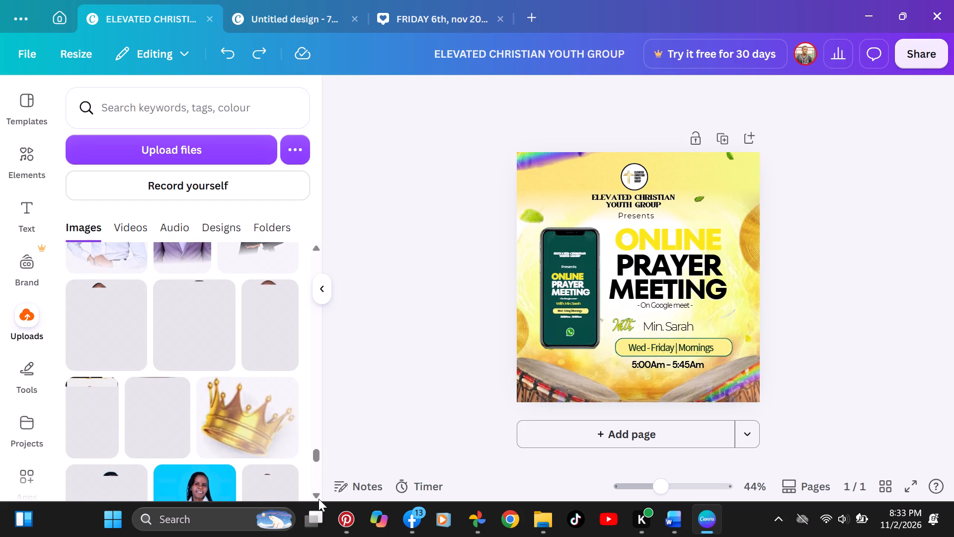
pyautogui.click(318, 499)
pyautogui.click(318, 499)
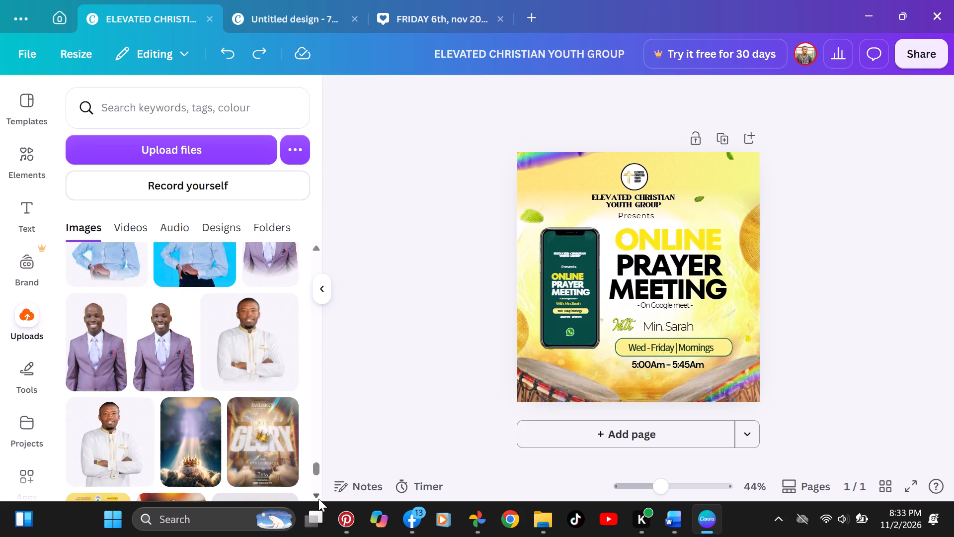
pyautogui.tripleClick(318, 499)
pyautogui.doubleClick(318, 499)
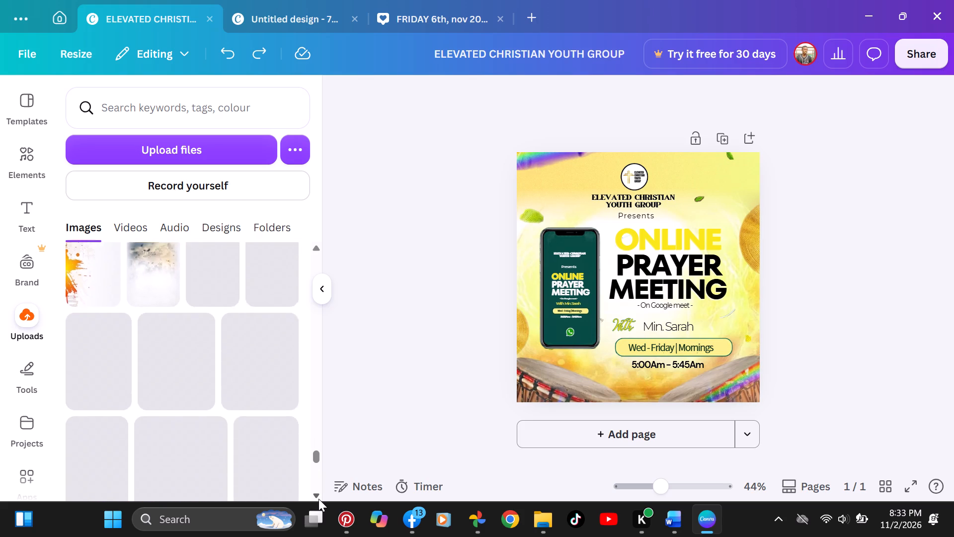
pyautogui.doubleClick(318, 499)
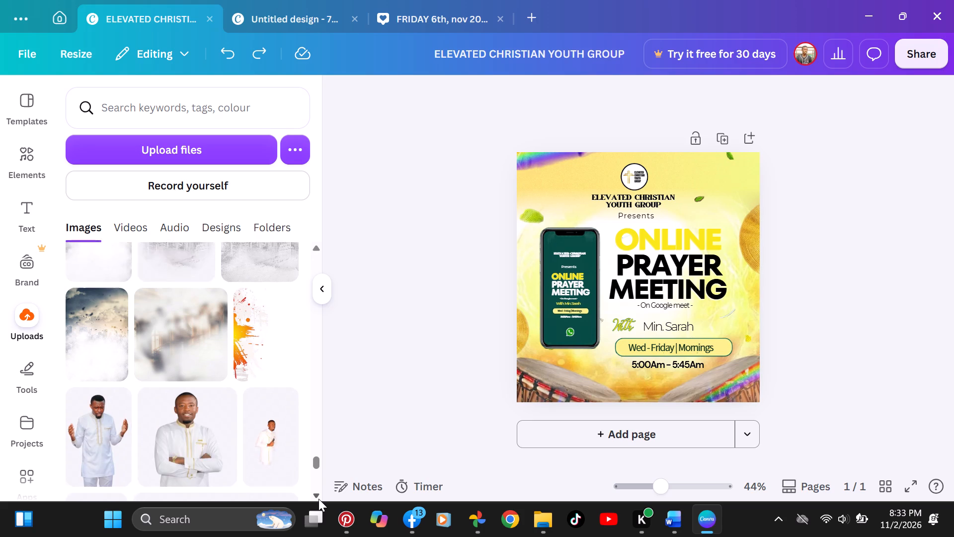
pyautogui.click(318, 499)
pyautogui.tripleClick(318, 499)
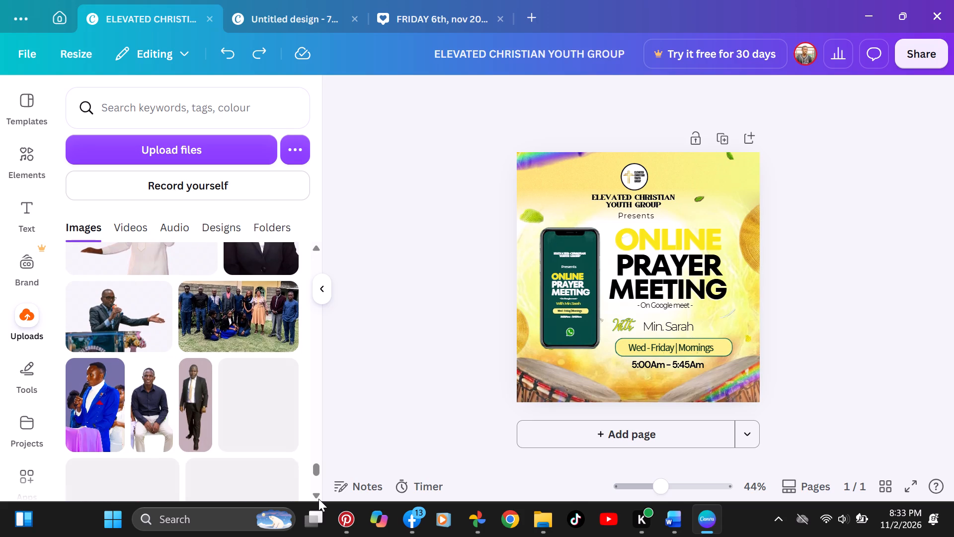
pyautogui.click(318, 499)
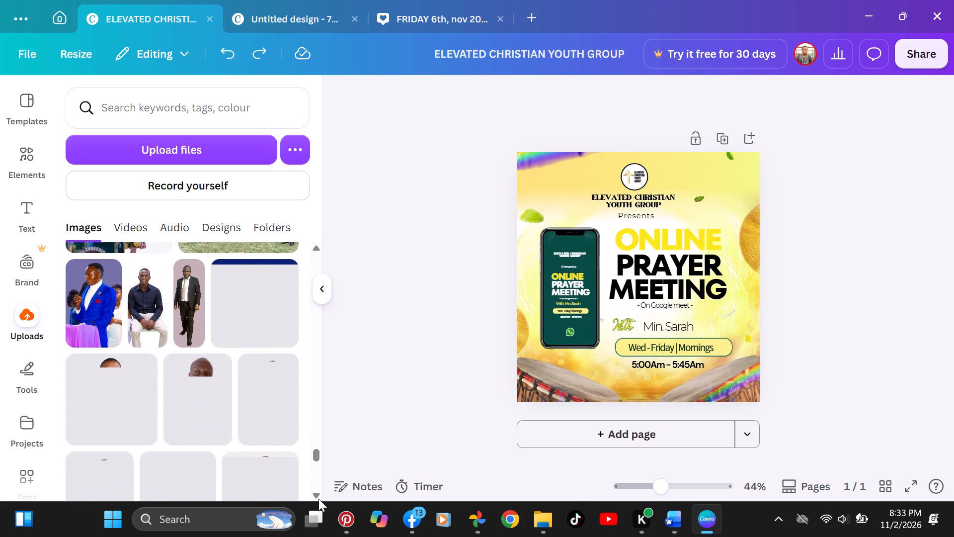
pyautogui.doubleClick(318, 499)
pyautogui.click(318, 499)
pyautogui.tripleClick(318, 499)
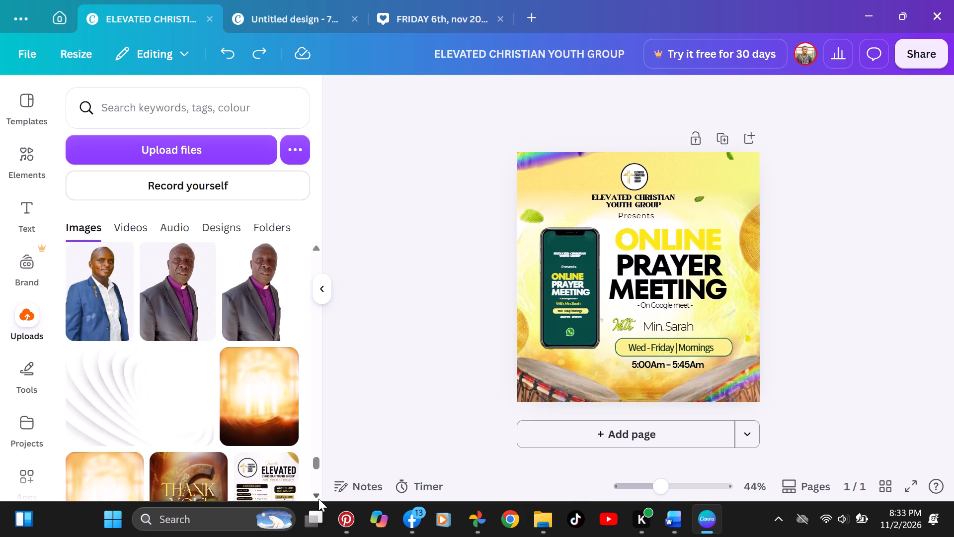
pyautogui.click(318, 499)
pyautogui.click(318, 499)
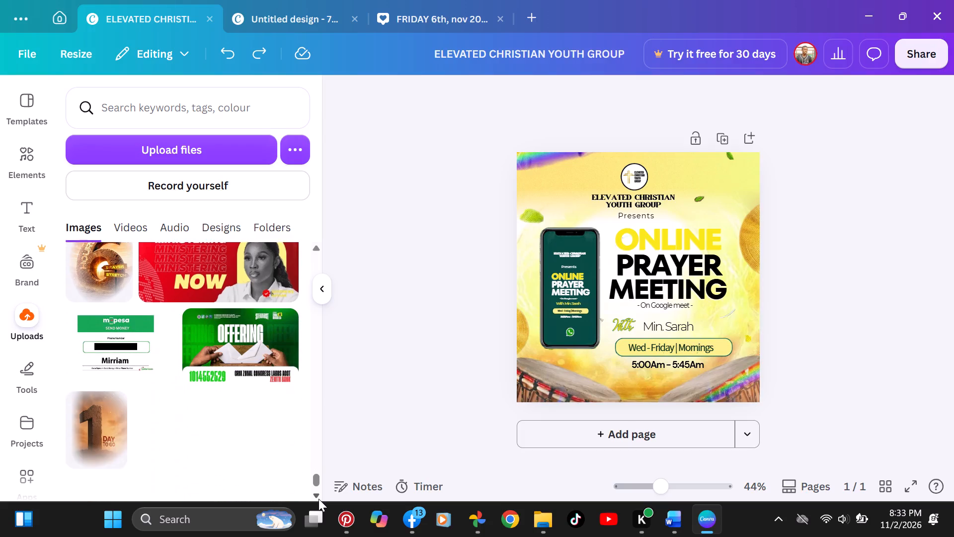
pyautogui.click(318, 499)
pyautogui.click(318, 499)
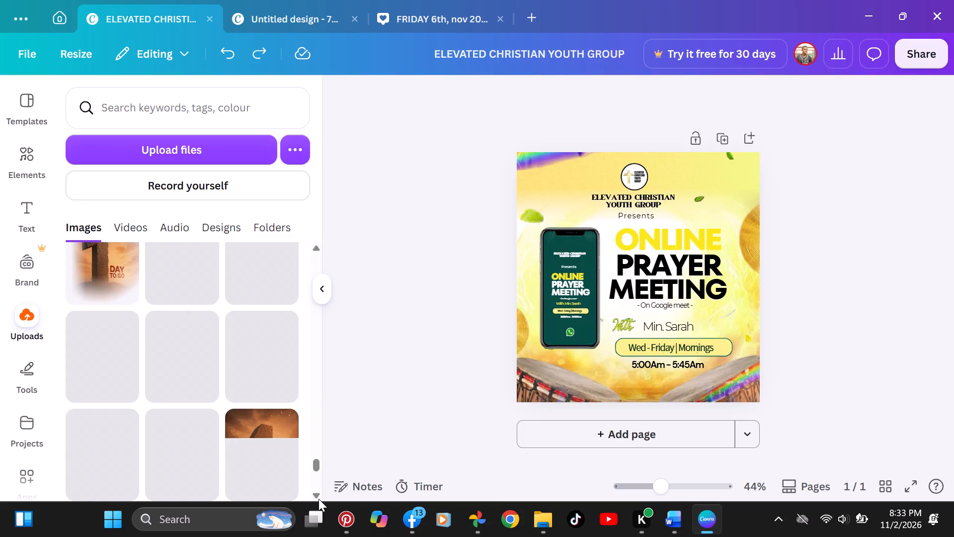
pyautogui.tripleClick(318, 499)
pyautogui.doubleClick(318, 499)
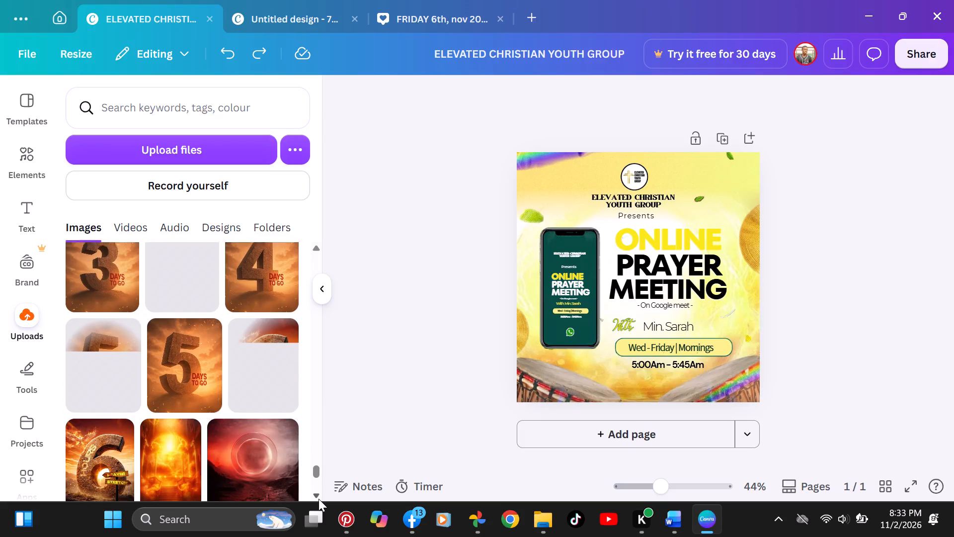
pyautogui.click(318, 499)
pyautogui.doubleClick(318, 499)
pyautogui.doubleClick(318, 499)
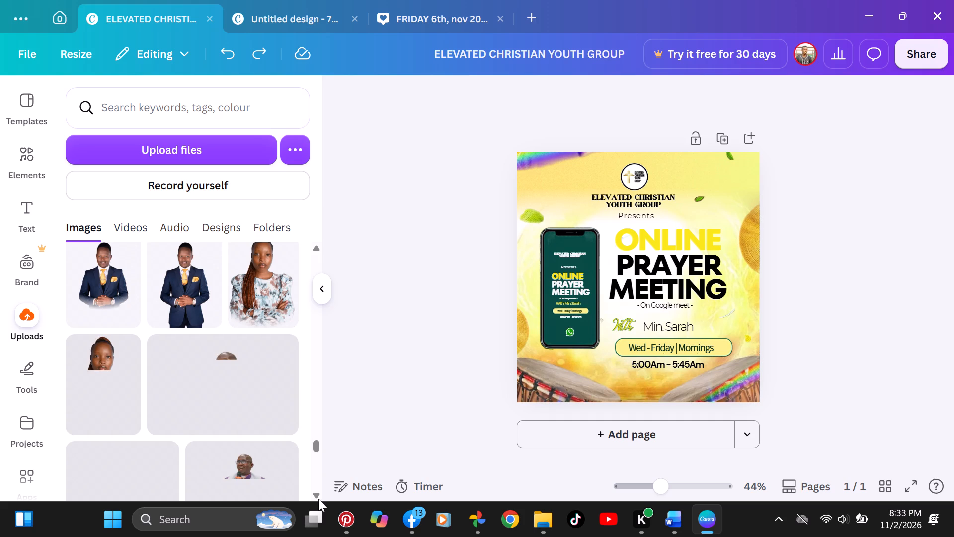
pyautogui.click(318, 499)
pyautogui.click(318, 499)
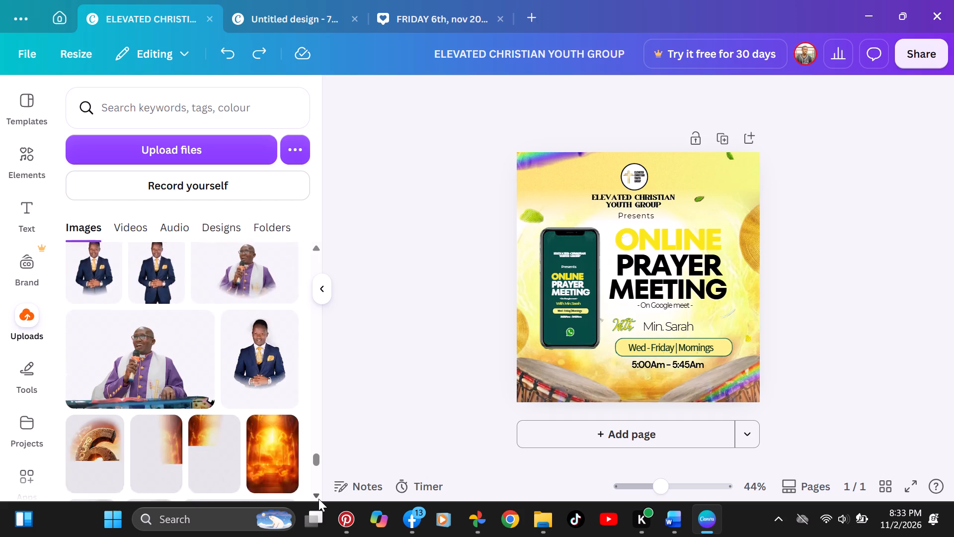
pyautogui.doubleClick(318, 499)
pyautogui.click(318, 499)
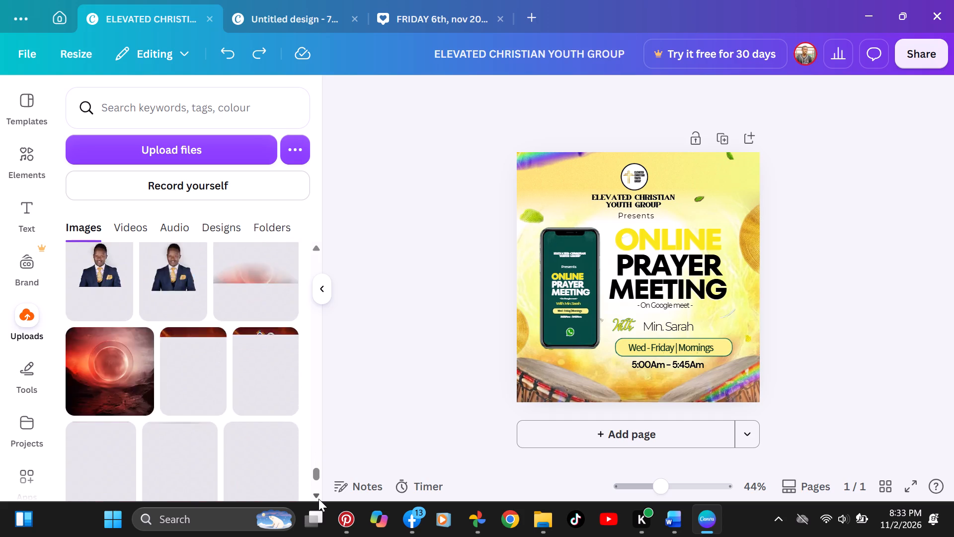
pyautogui.doubleClick(318, 499)
pyautogui.doubleClick(318, 499)
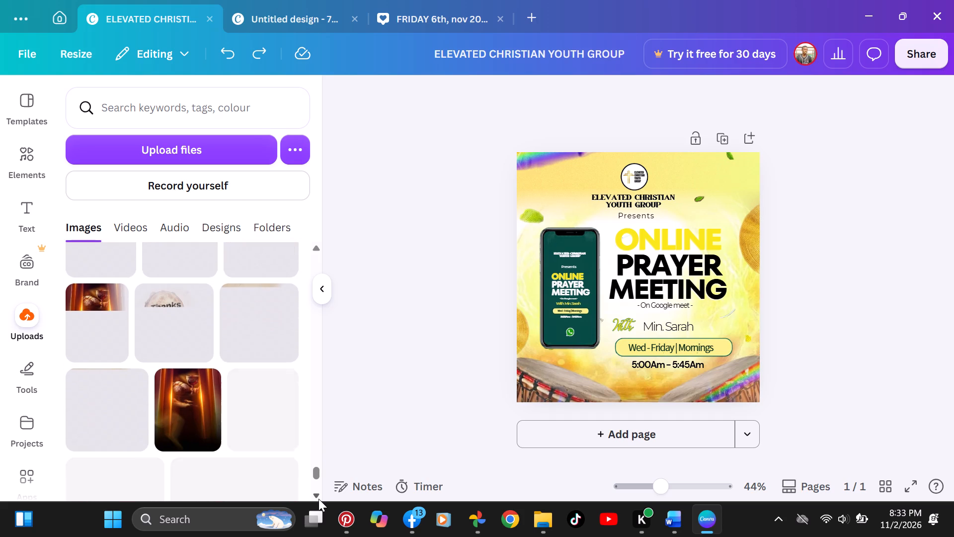
pyautogui.doubleClick(318, 499)
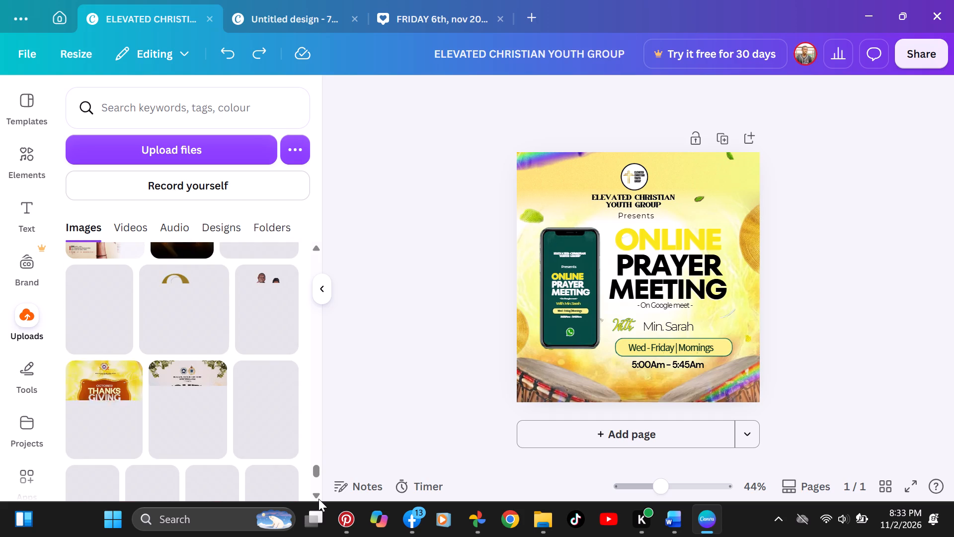
# Look further through the older uploaded images for a picture to use on the flyer.
pyautogui.doubleClick(318, 499)
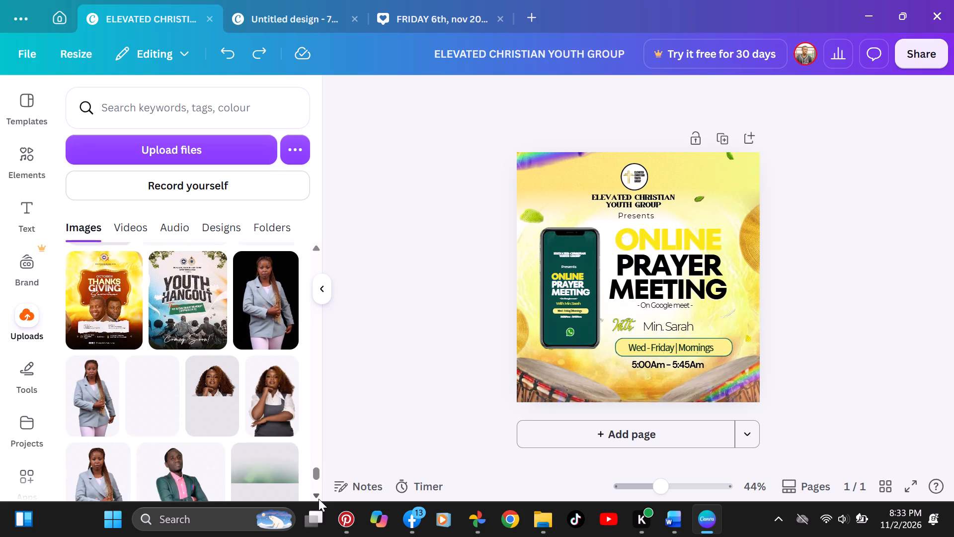
pyautogui.click(318, 499)
pyautogui.doubleClick(318, 499)
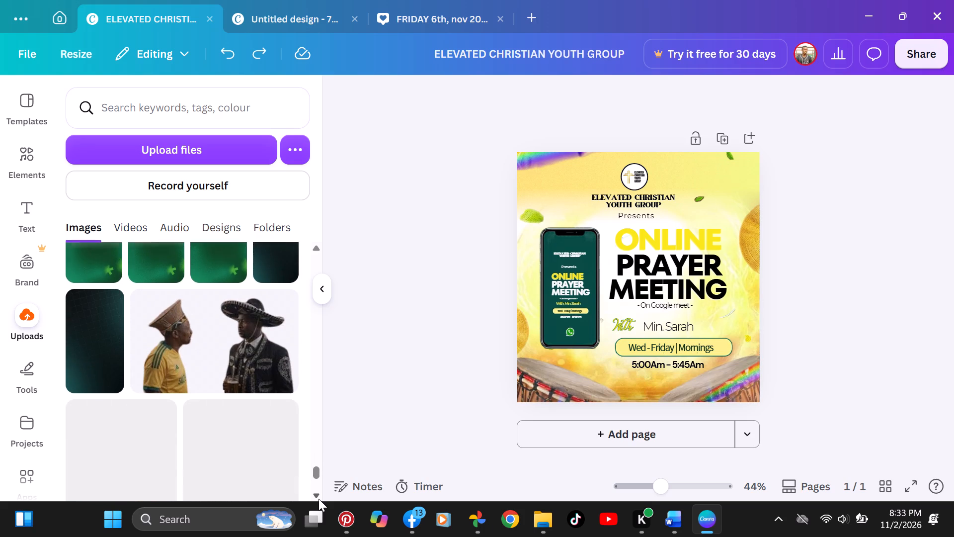
pyautogui.doubleClick(318, 499)
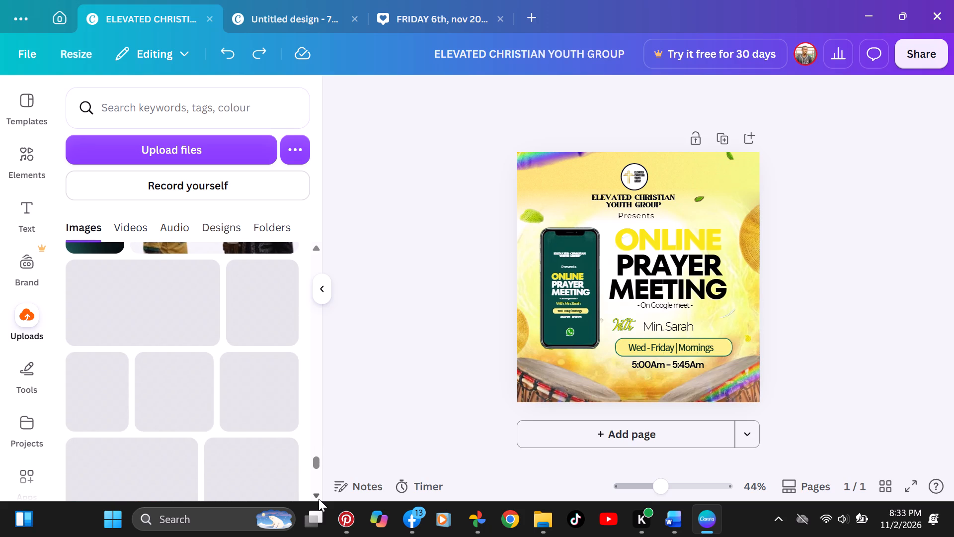
pyautogui.click(318, 499)
pyautogui.click(318, 499)
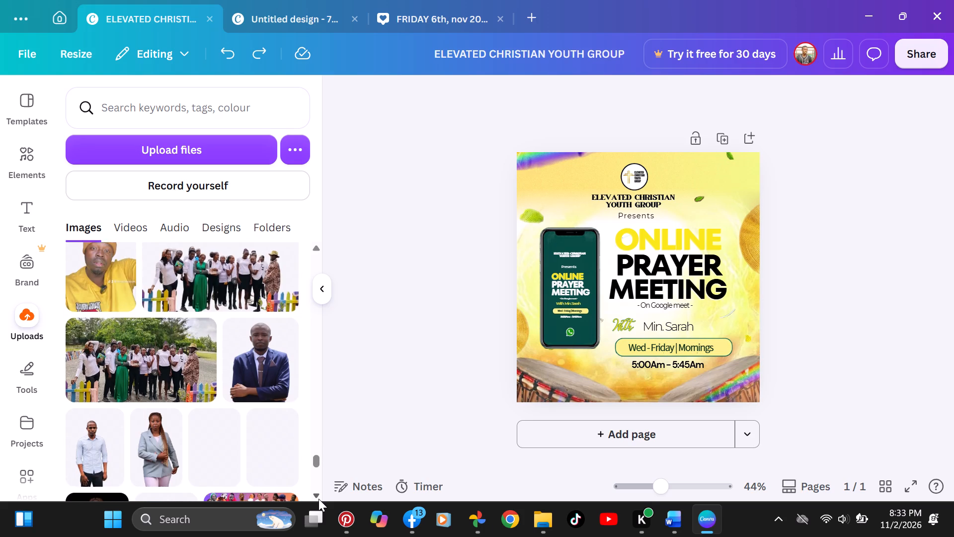
pyautogui.click(318, 499)
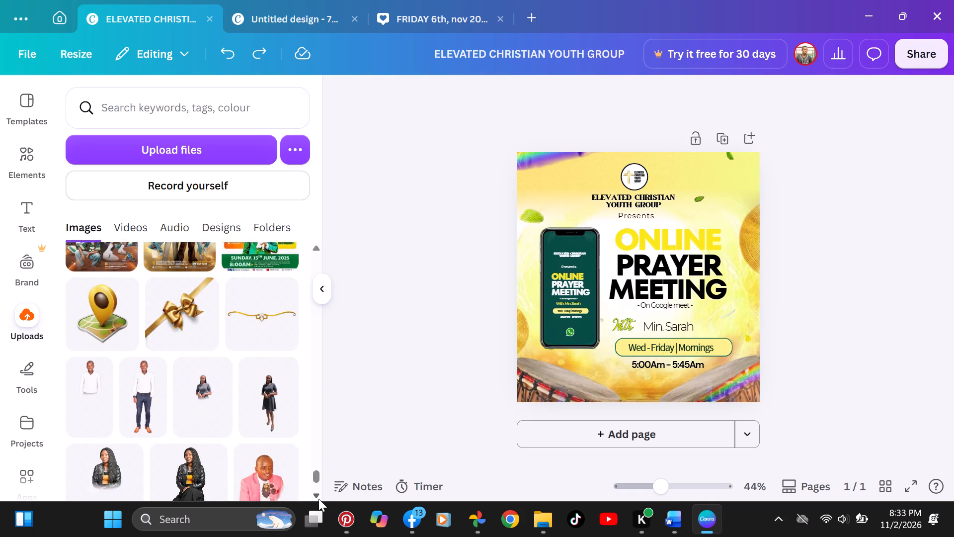
pyautogui.tripleClick(318, 499)
pyautogui.doubleClick(318, 499)
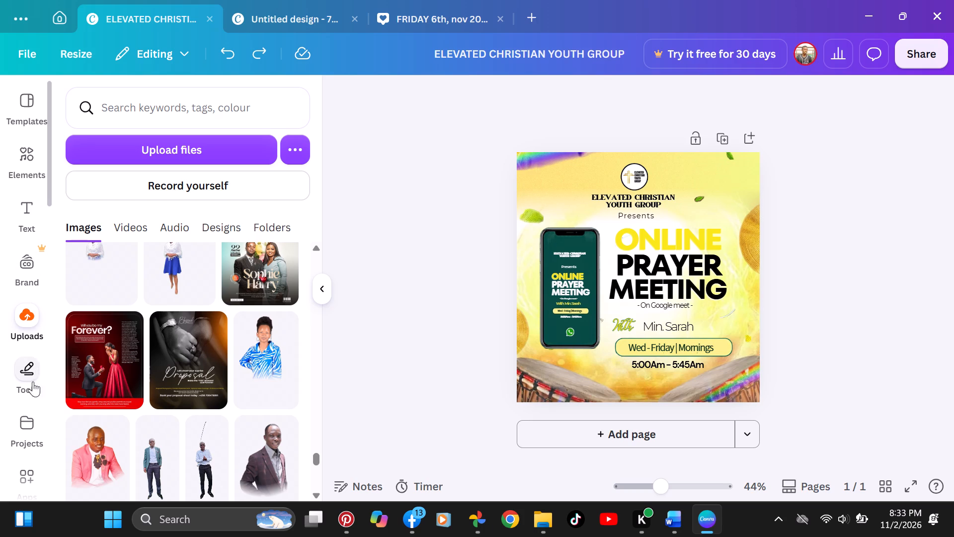
# Look through all the designs in the saved projects for something usable on the flyer.
pyautogui.click(26, 427)
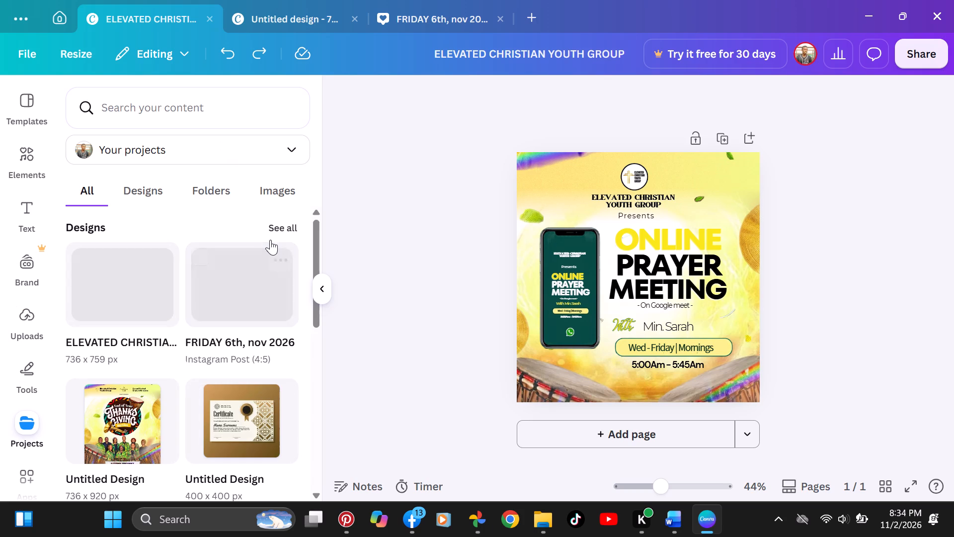
pyautogui.click(280, 228)
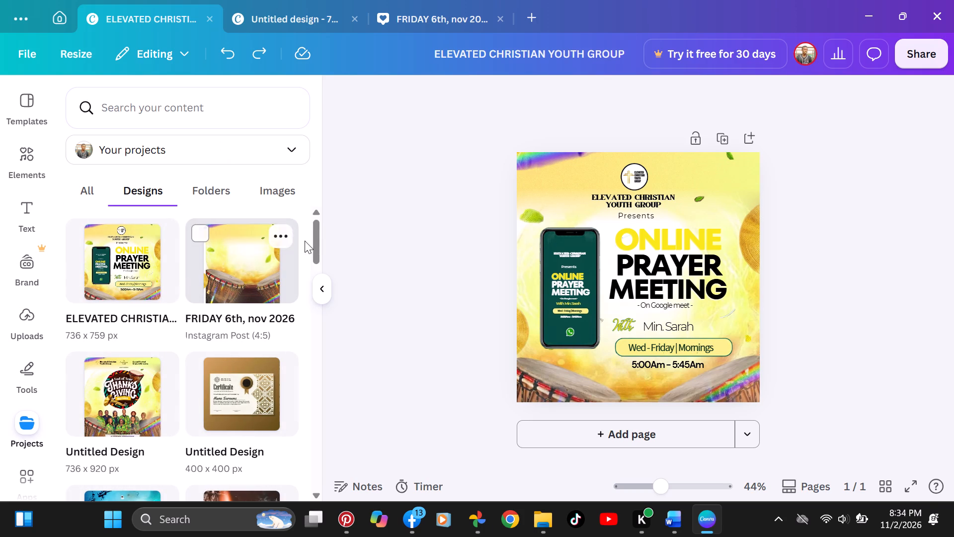
pyautogui.moveTo(316, 246); pyautogui.dragTo(315, 292)
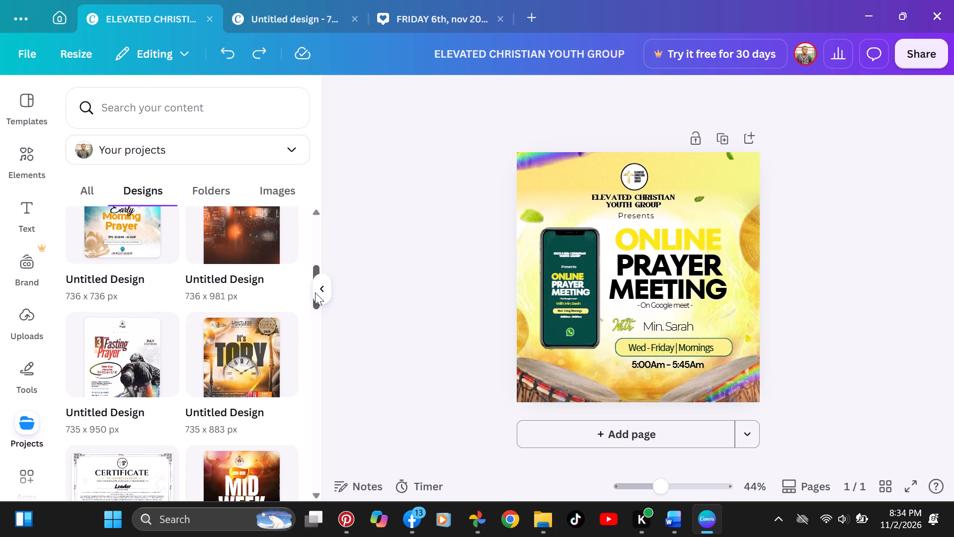
pyautogui.moveTo(315, 292); pyautogui.dragTo(317, 266)
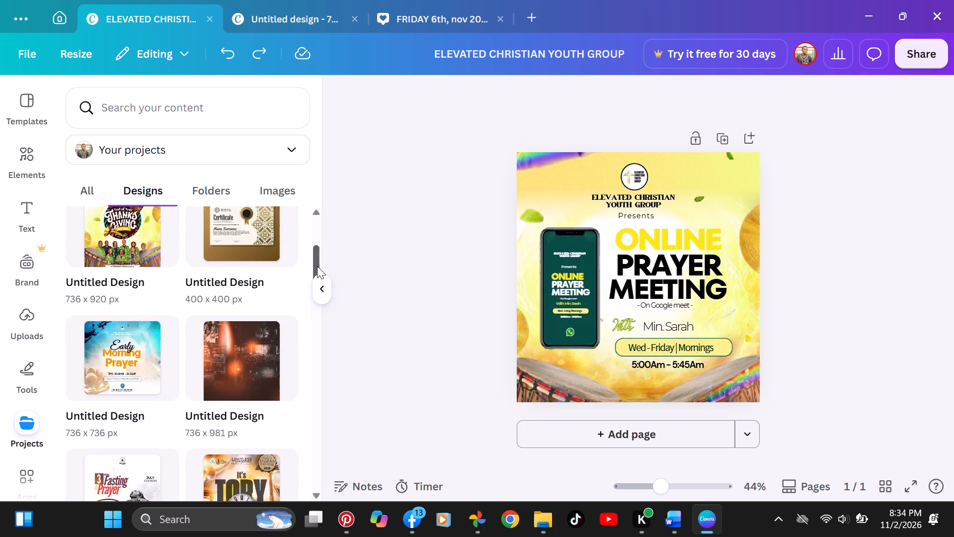
pyautogui.moveTo(317, 266); pyautogui.dragTo(318, 288)
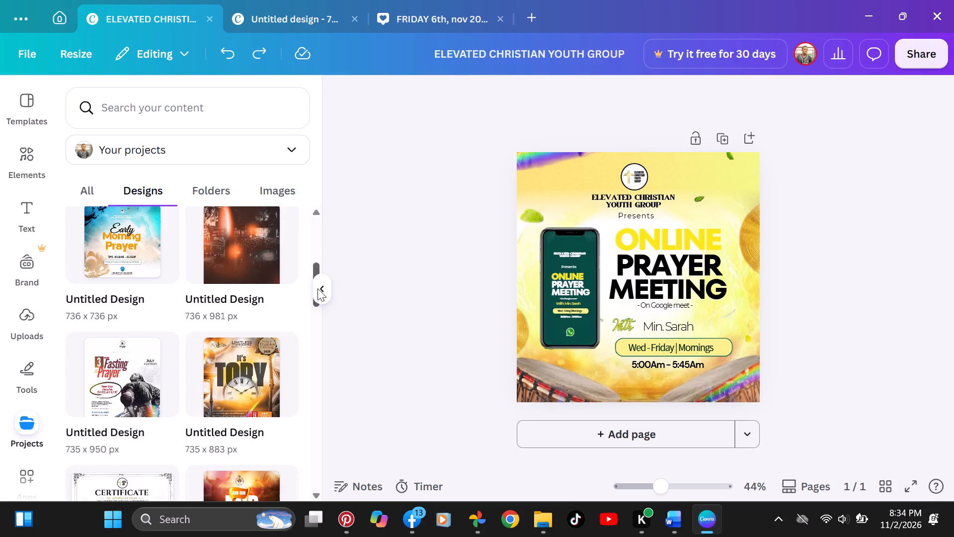
pyautogui.moveTo(318, 288); pyautogui.dragTo(323, 344)
pyautogui.click(316, 499)
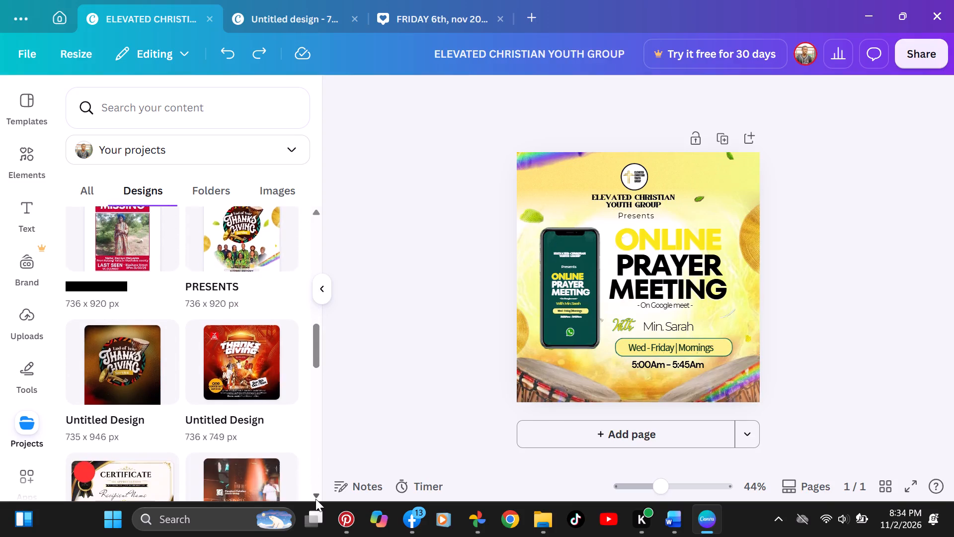
pyautogui.click(316, 499)
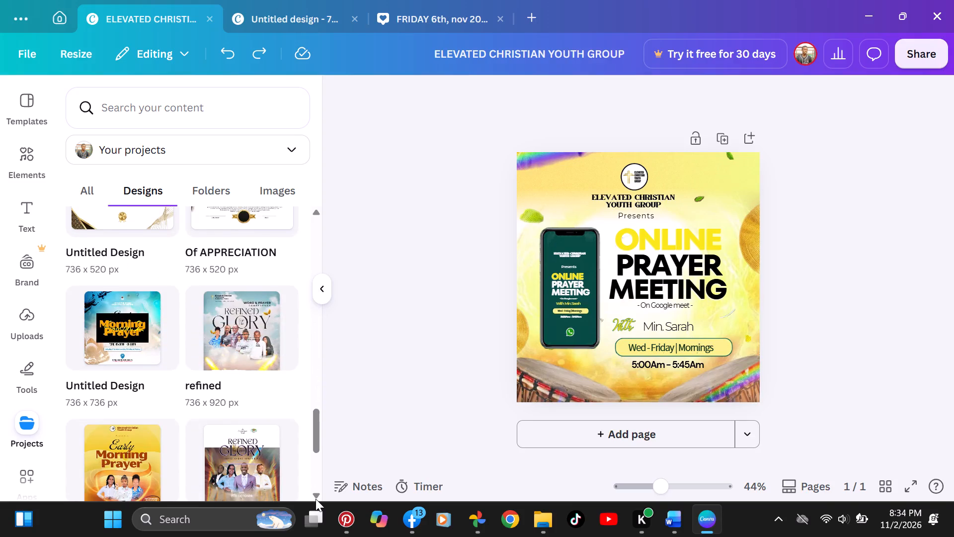
pyautogui.doubleClick(316, 499)
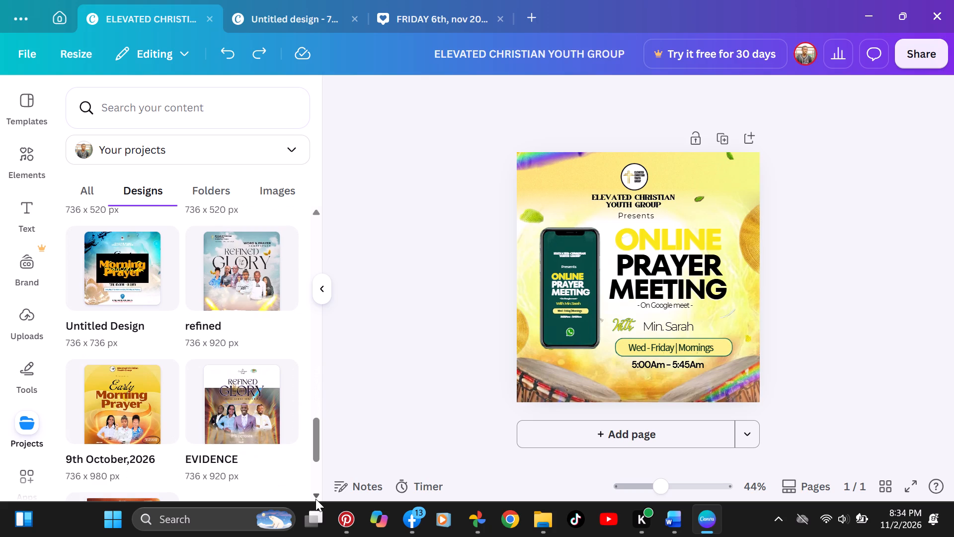
pyautogui.click(316, 499)
pyautogui.click(316, 499)
pyautogui.click(316, 499)
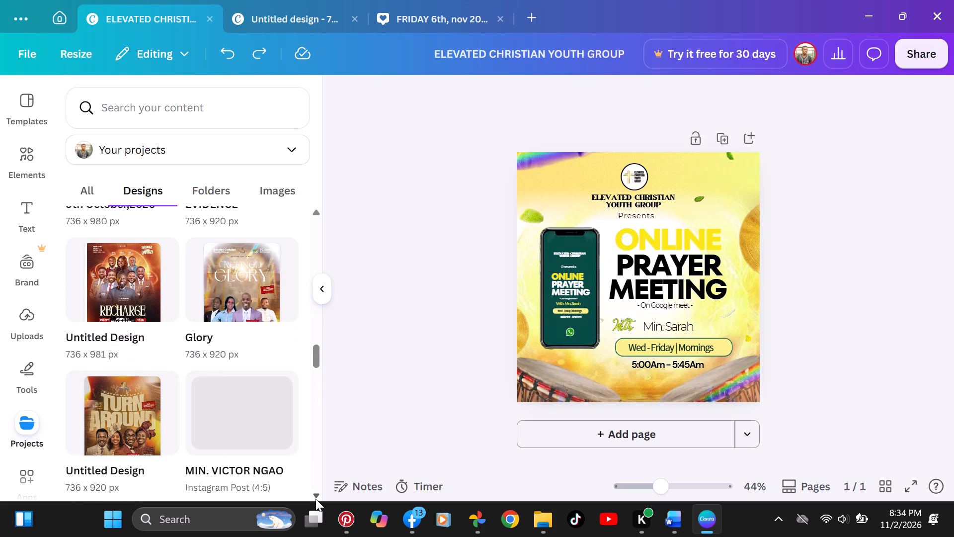
pyautogui.click(316, 499)
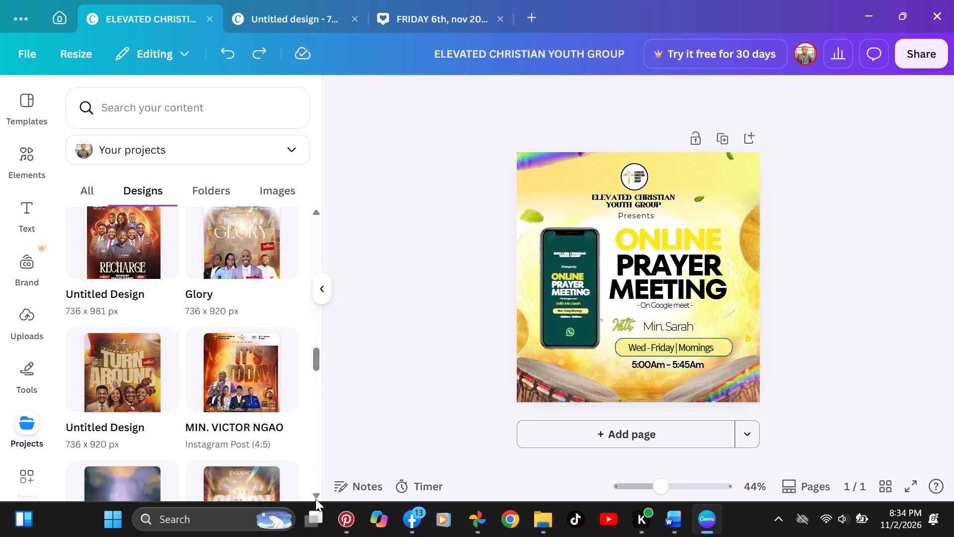
pyautogui.click(316, 499)
pyautogui.click(316, 499)
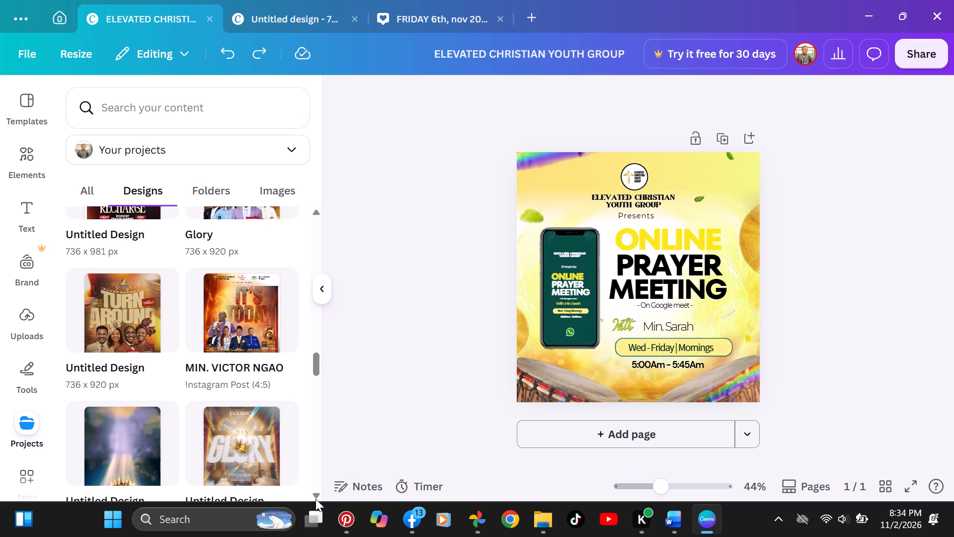
pyautogui.moveTo(317, 363); pyautogui.dragTo(317, 360)
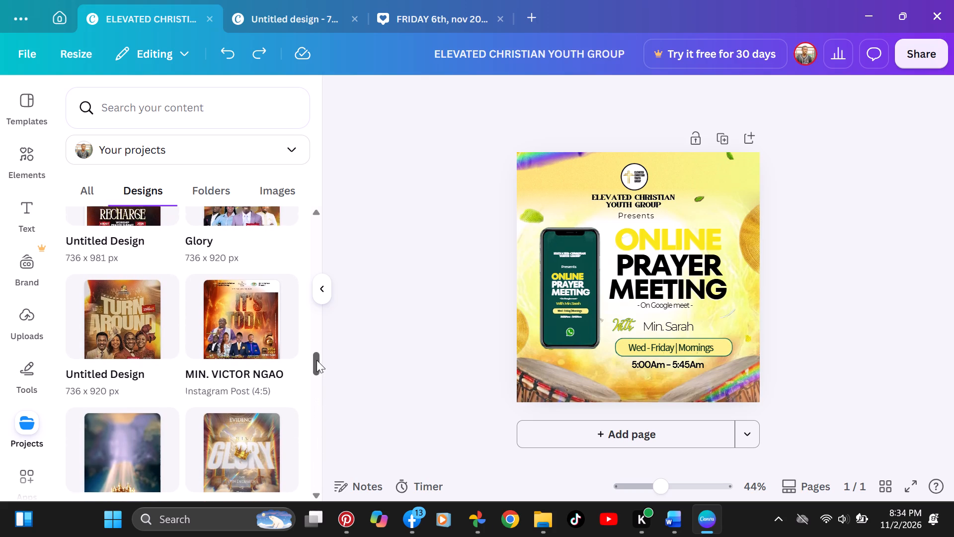
pyautogui.moveTo(317, 360); pyautogui.dragTo(320, 347)
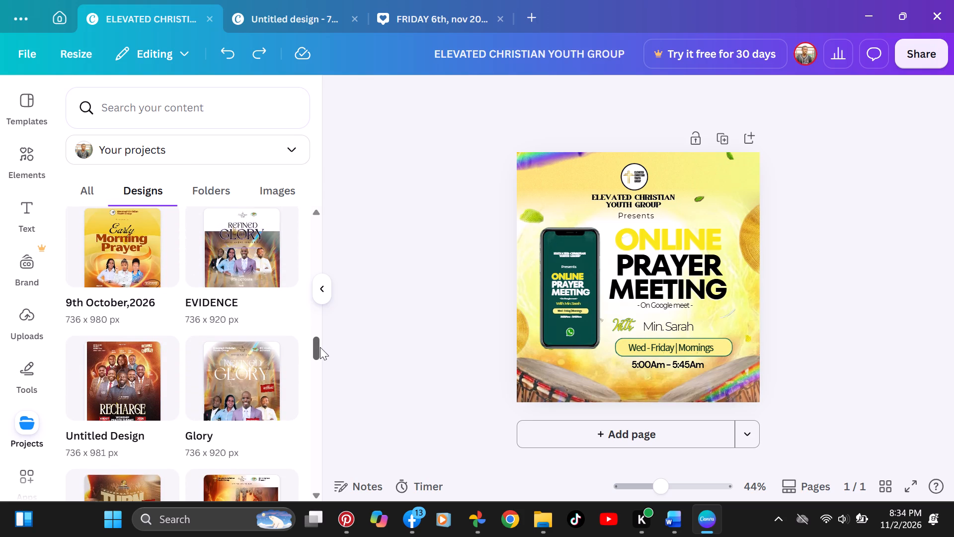
pyautogui.moveTo(320, 347); pyautogui.dragTo(320, 347)
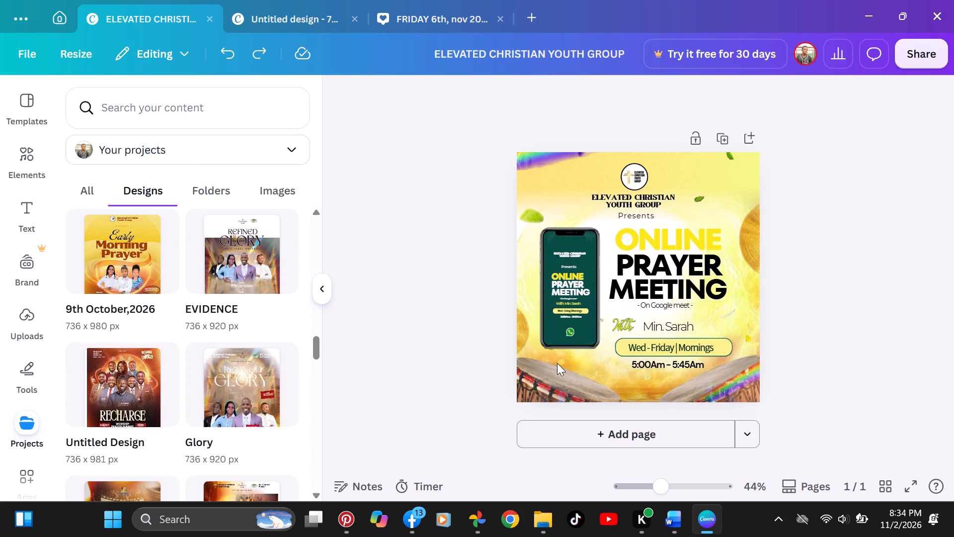
# Delete the WhatsApp icon from the lower part of the phone mockup's screen.
pyautogui.click(573, 325)
pyautogui.press('BackSpace')
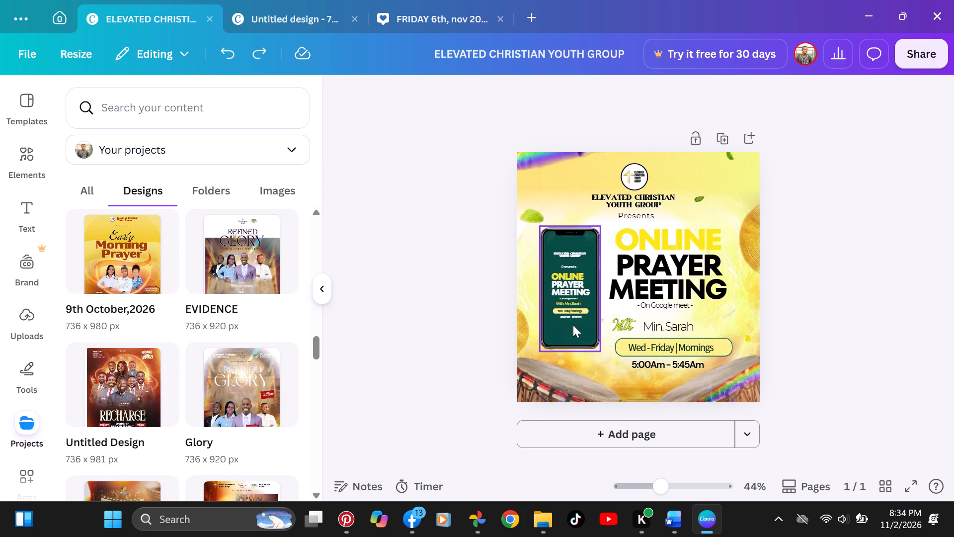
pyautogui.click(814, 361)
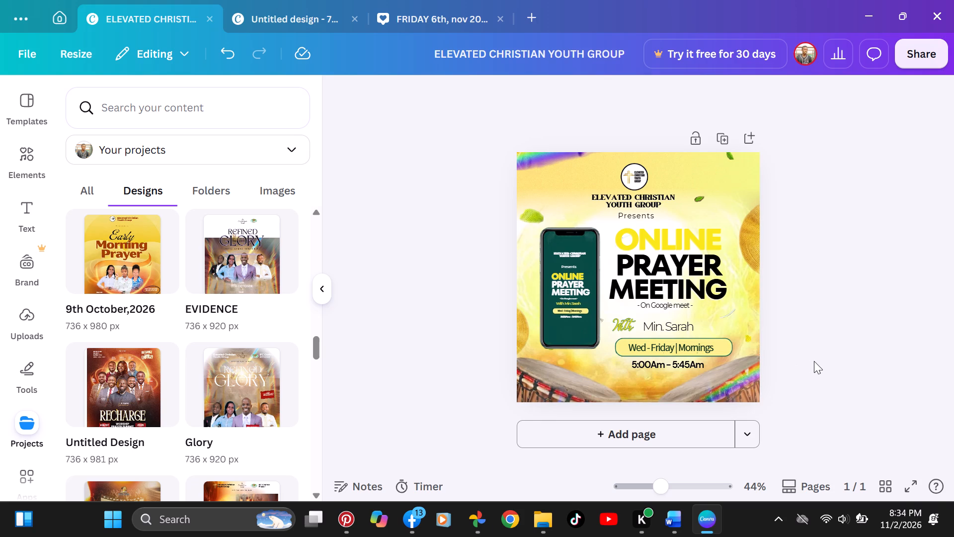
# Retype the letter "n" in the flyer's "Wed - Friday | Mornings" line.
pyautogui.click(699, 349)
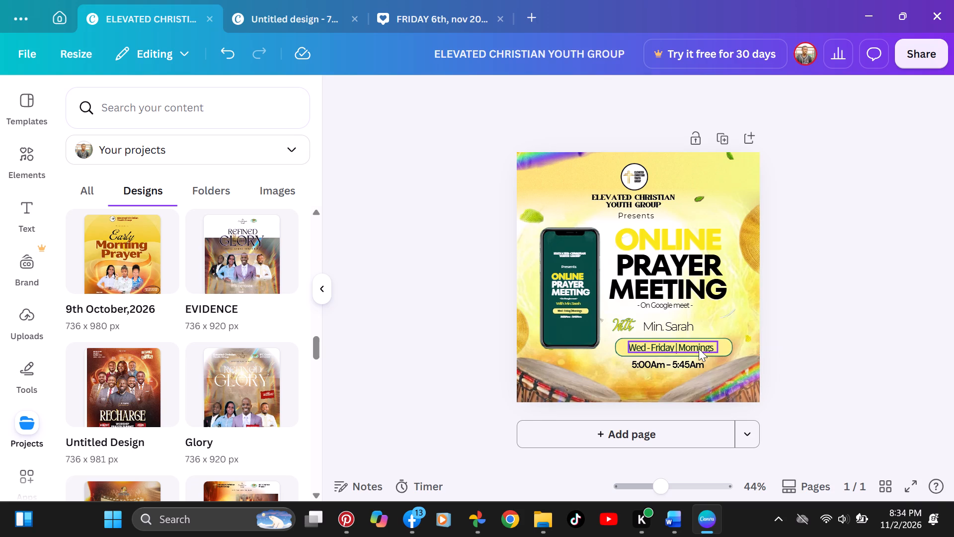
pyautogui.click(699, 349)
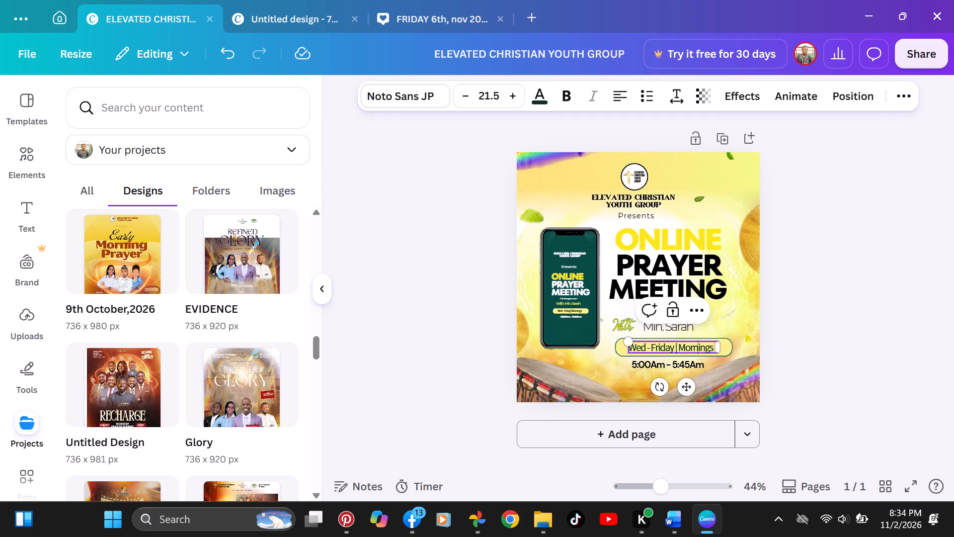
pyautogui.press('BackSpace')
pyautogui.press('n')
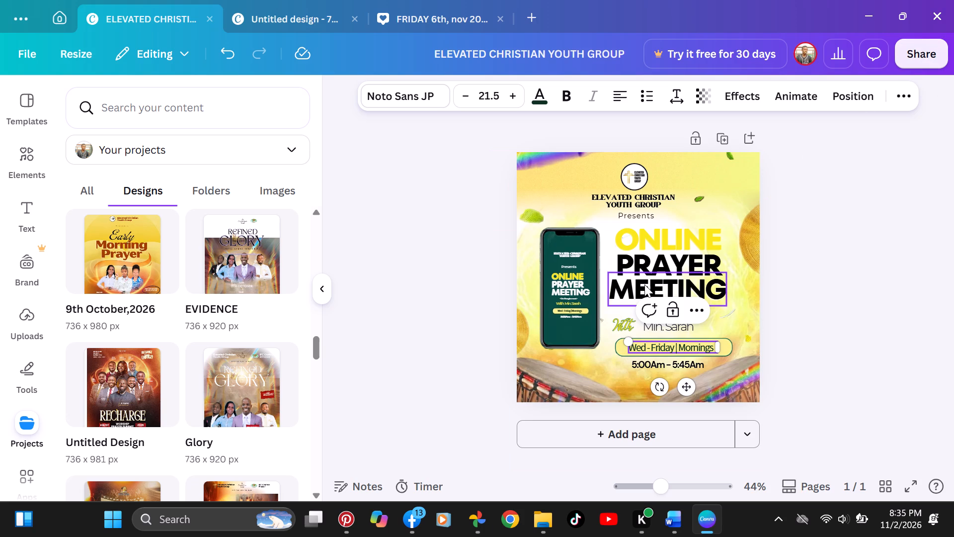
# Change the effect colour of the script "With" beside "Min. Sarah" to the design's dark green.
pyautogui.click(625, 318)
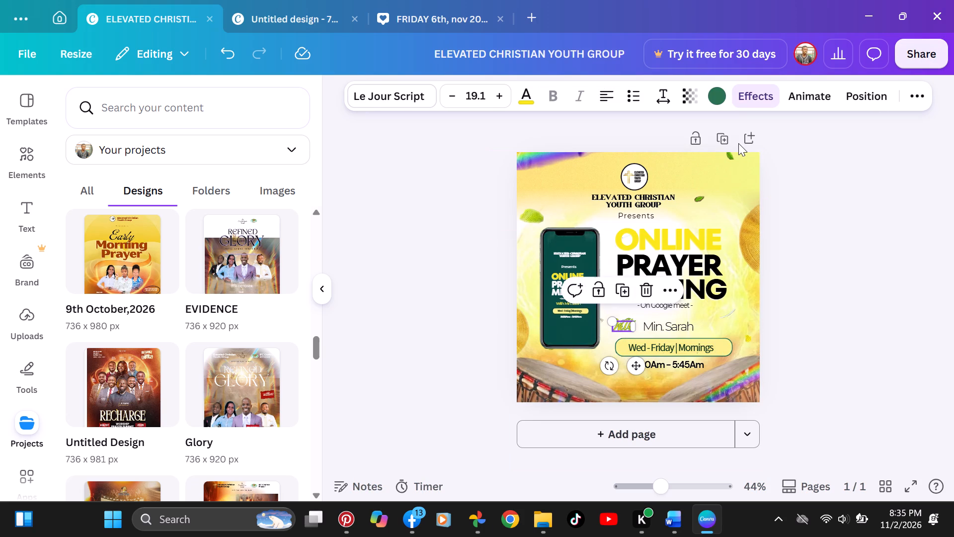
pyautogui.click(721, 106)
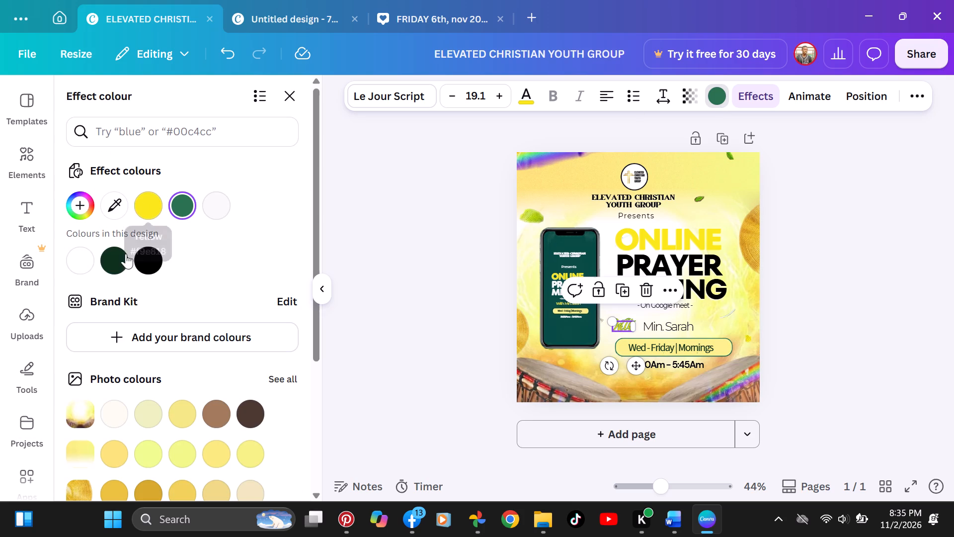
pyautogui.click(115, 266)
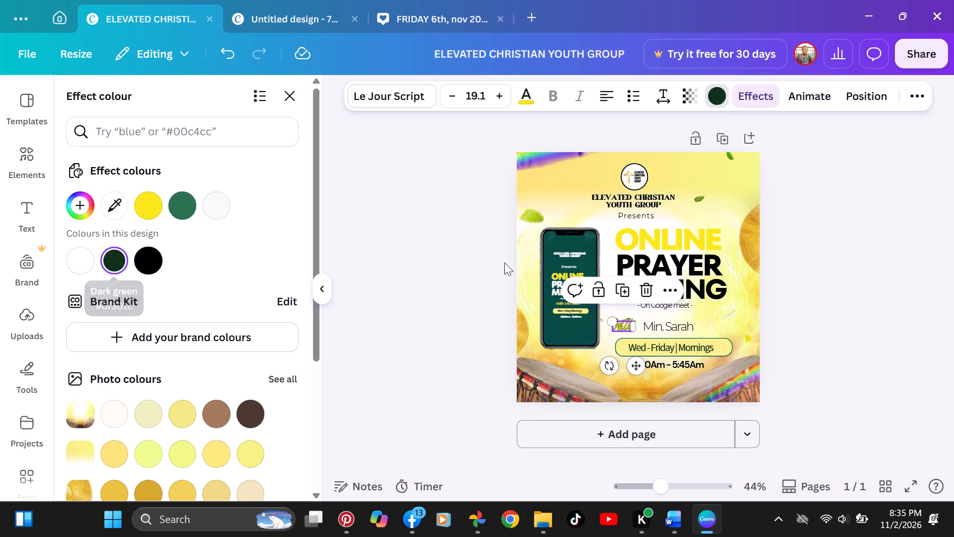
pyautogui.click(828, 253)
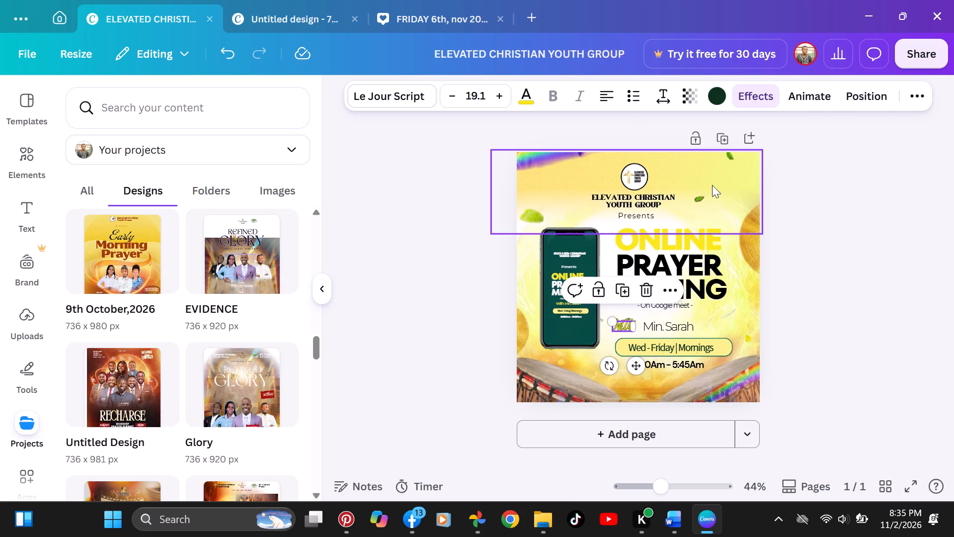
# Download the flyer as a high-quality PNG into Downloads, named "ELEVATED CHRISTIAN YOUTH GROUP nv".
pyautogui.click(920, 57)
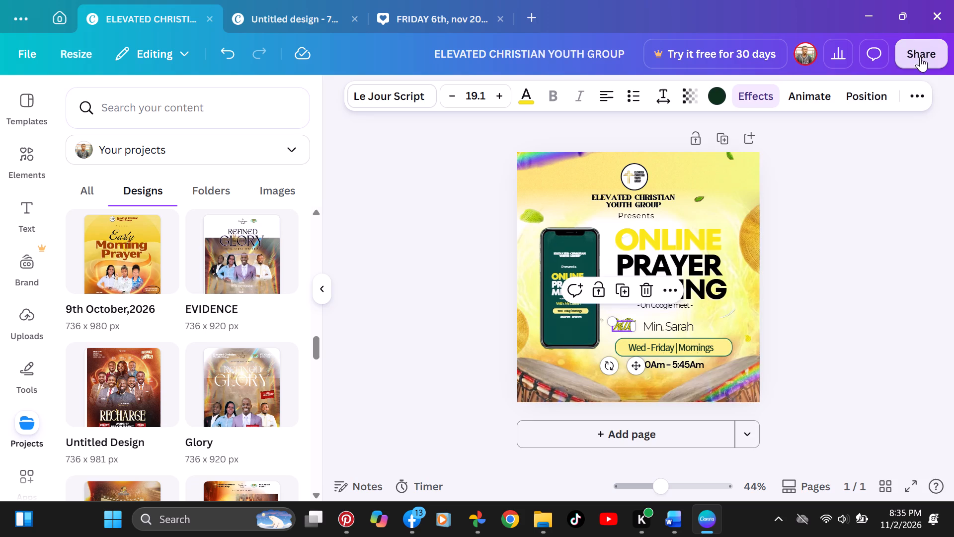
pyautogui.click(684, 407)
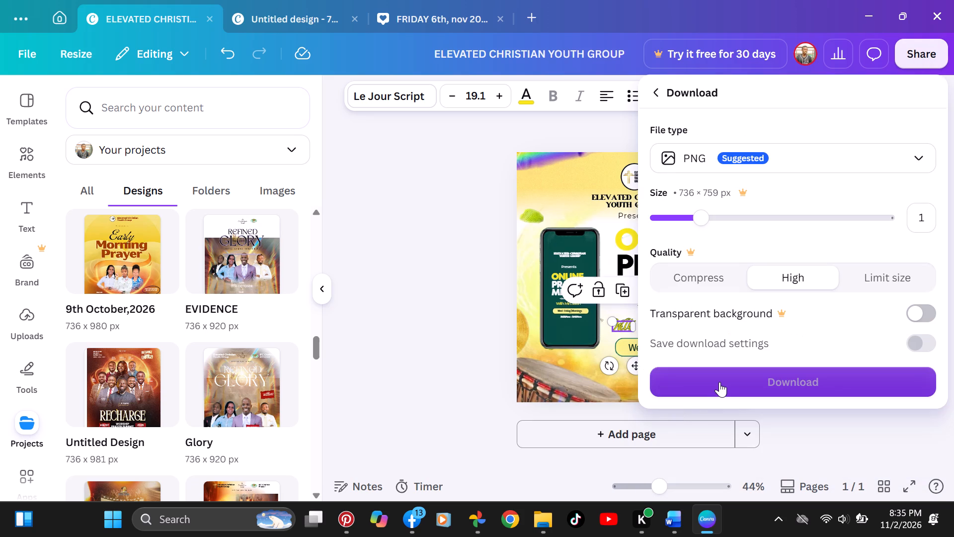
pyautogui.click(719, 382)
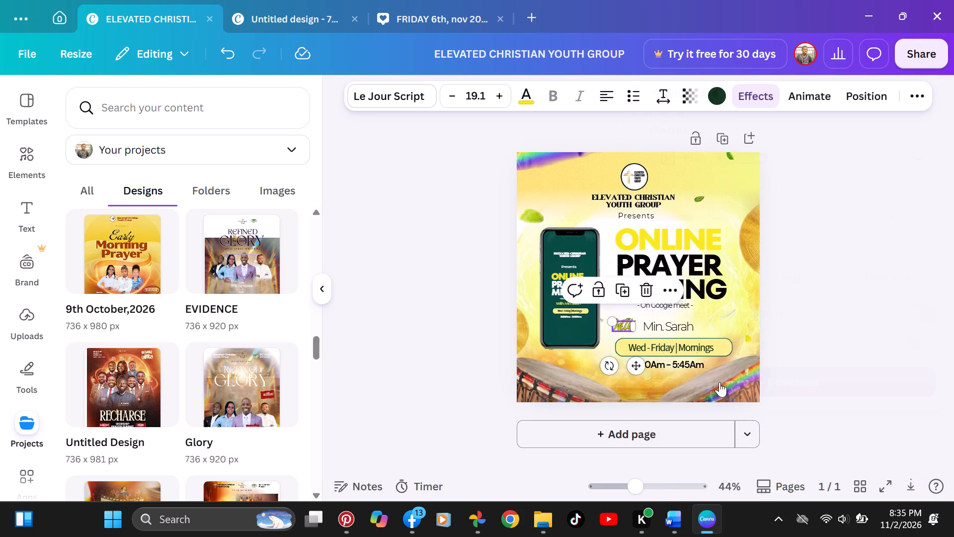
pyautogui.click(512, 515)
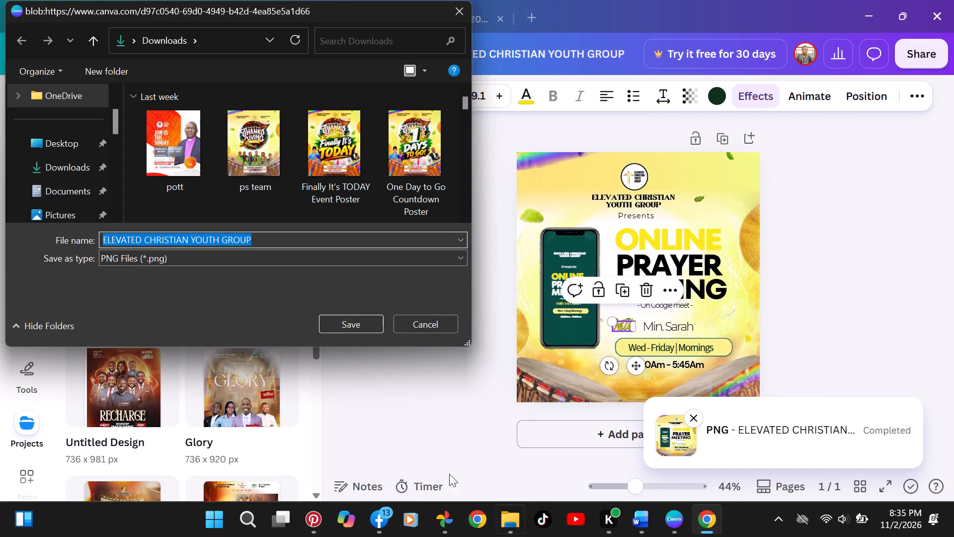
pyautogui.click(376, 329)
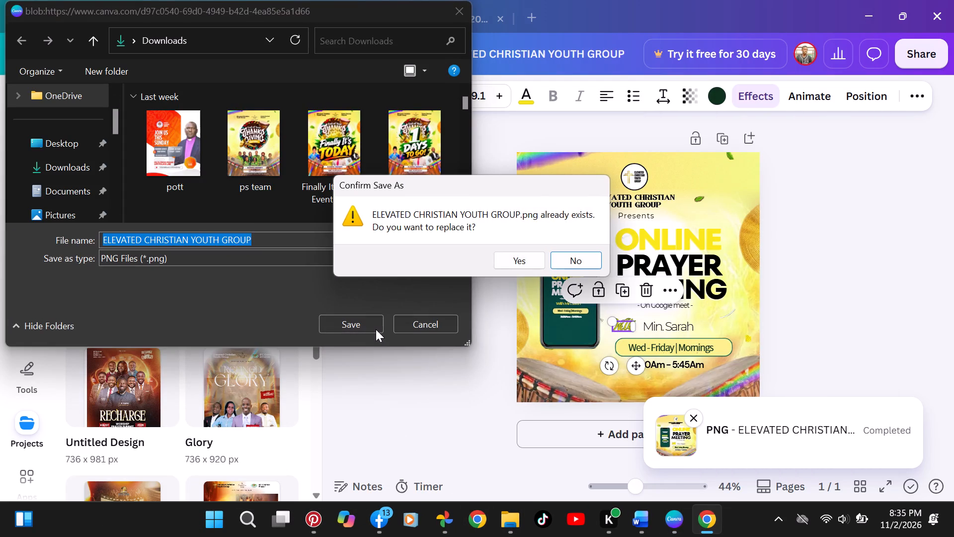
pyautogui.click(575, 255)
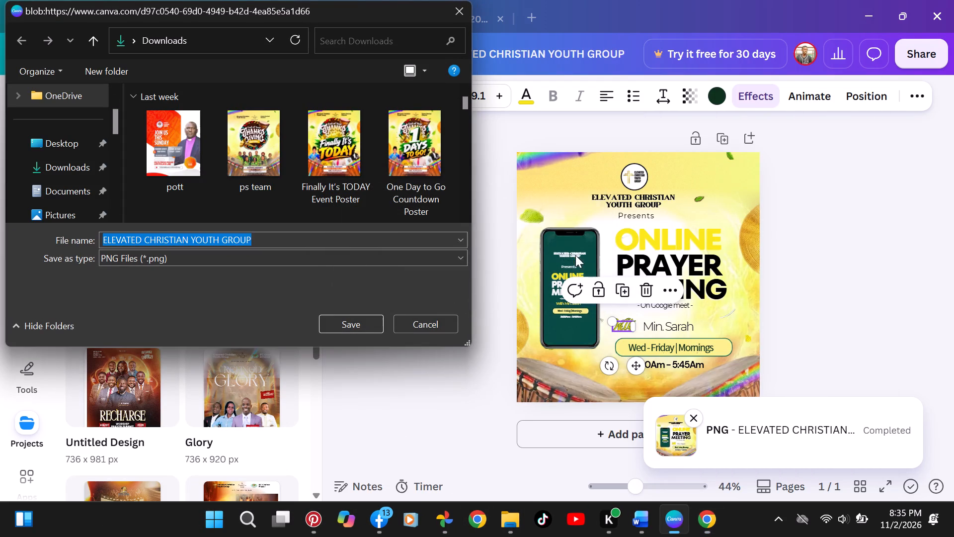
pyautogui.click(298, 240)
pyautogui.click(298, 240)
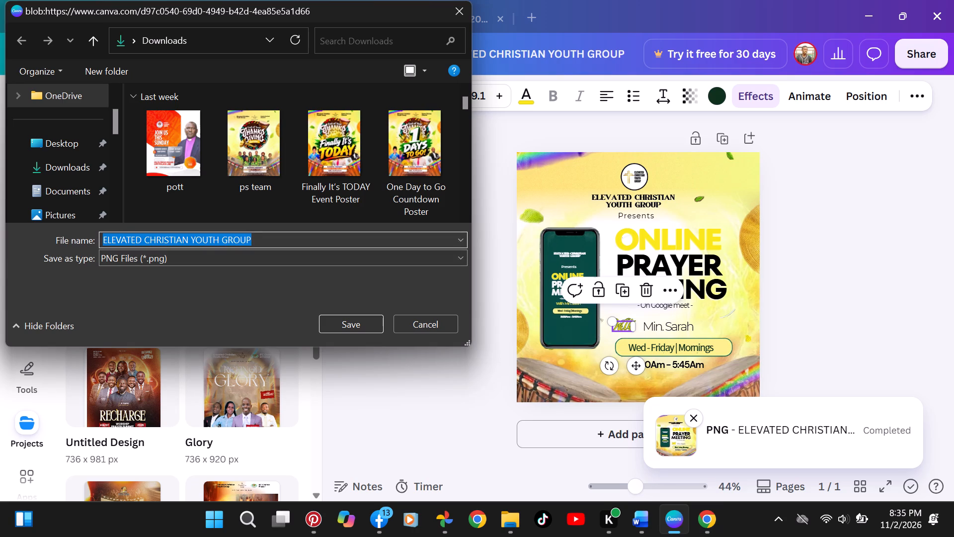
pyautogui.press('space')
pyautogui.write('nv')
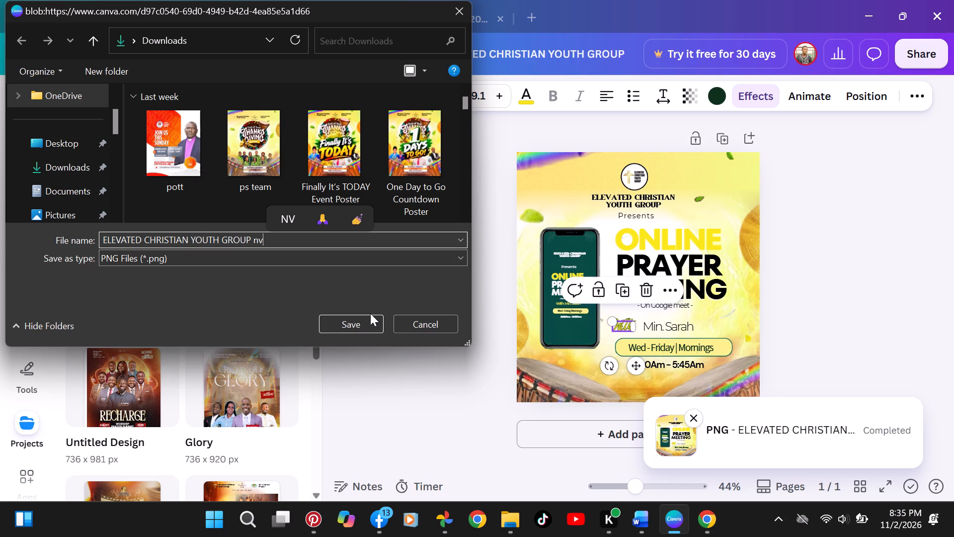
pyautogui.click(365, 327)
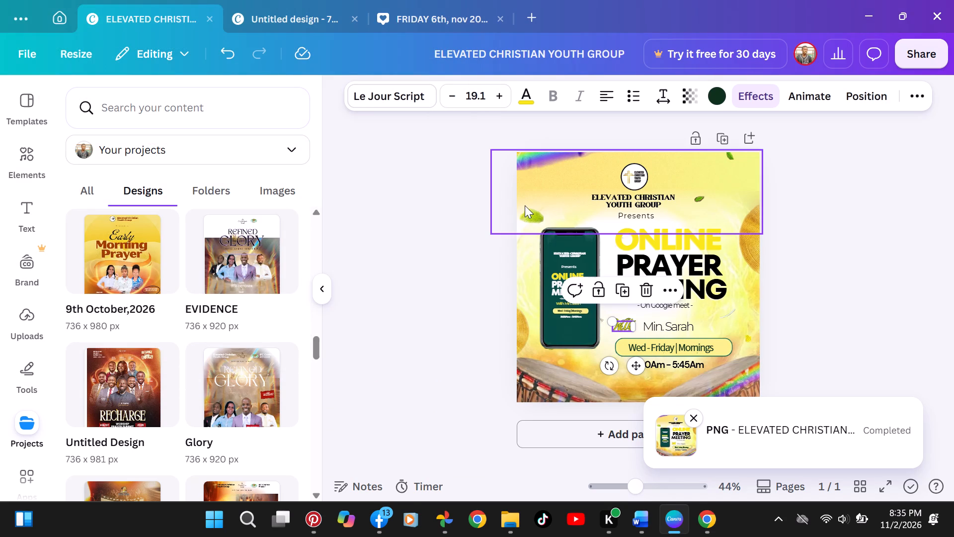
# Switch to Google Chrome using the "Person 1" profile, dismiss the OpenMask extension notice and open a new tab.
pyautogui.click(476, 513)
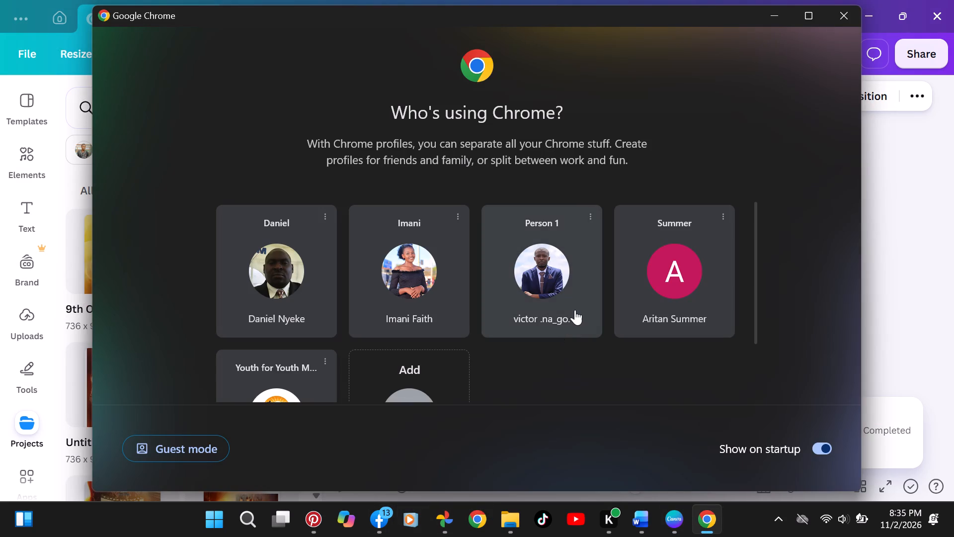
pyautogui.click(578, 298)
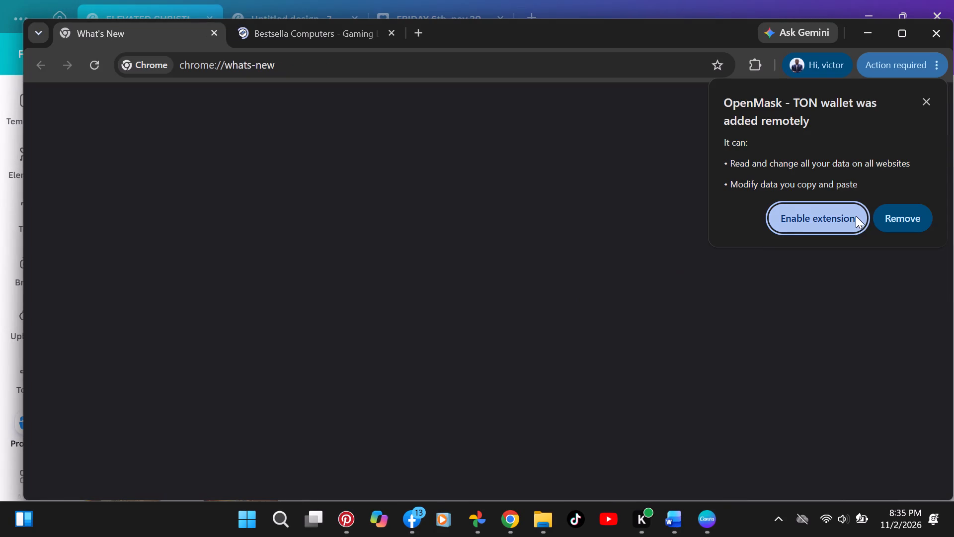
pyautogui.click(931, 101)
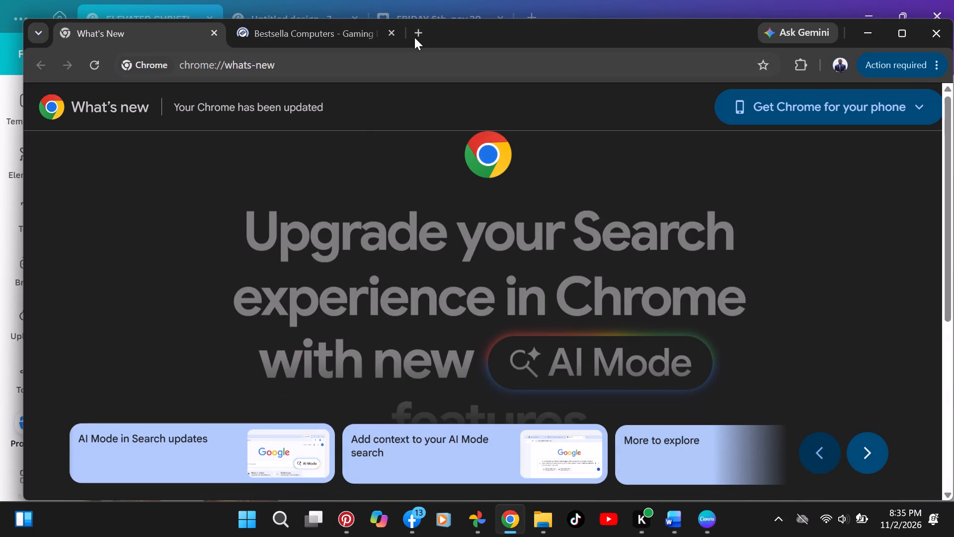
pyautogui.click(424, 26)
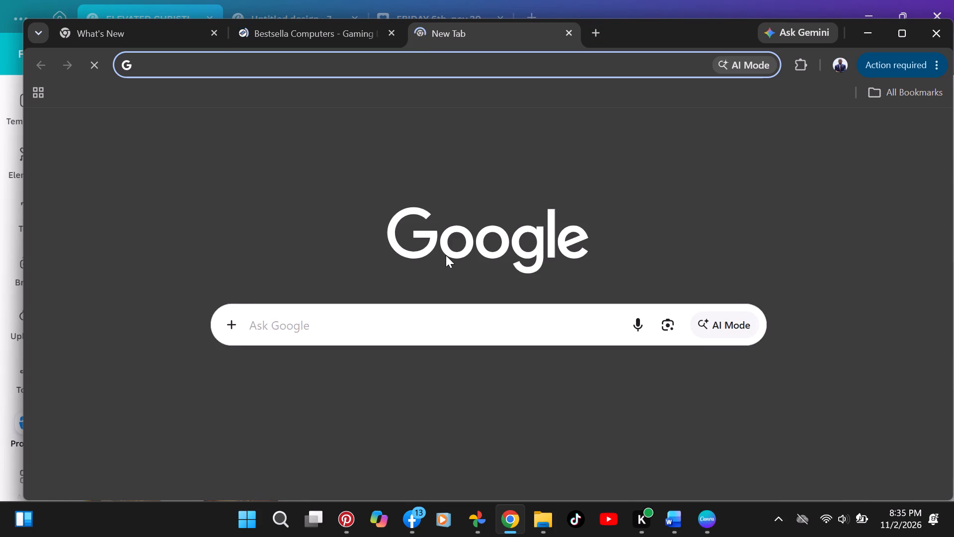
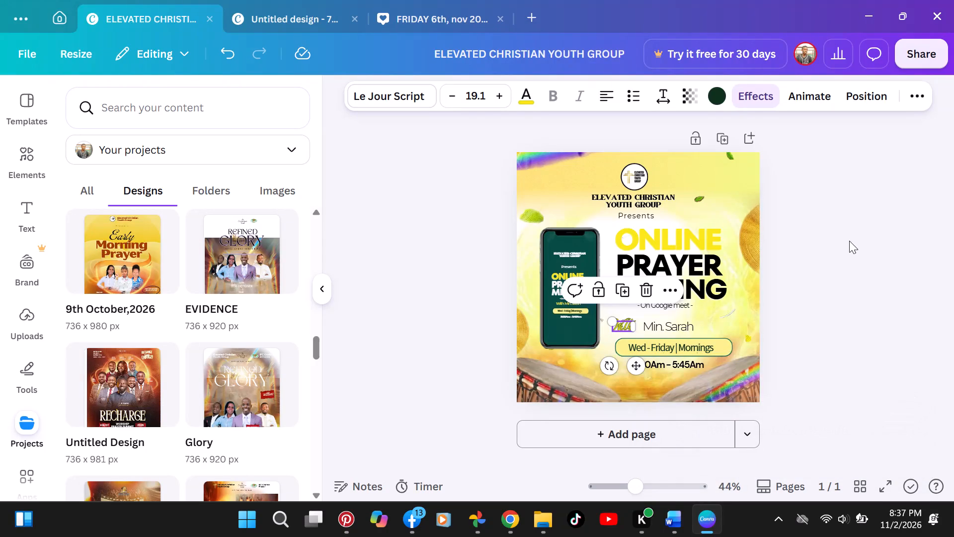
# Reposition the script "With" on the flyer slightly closer to "Min. Sarah", just above the name's baseline.
pyautogui.click(797, 285)
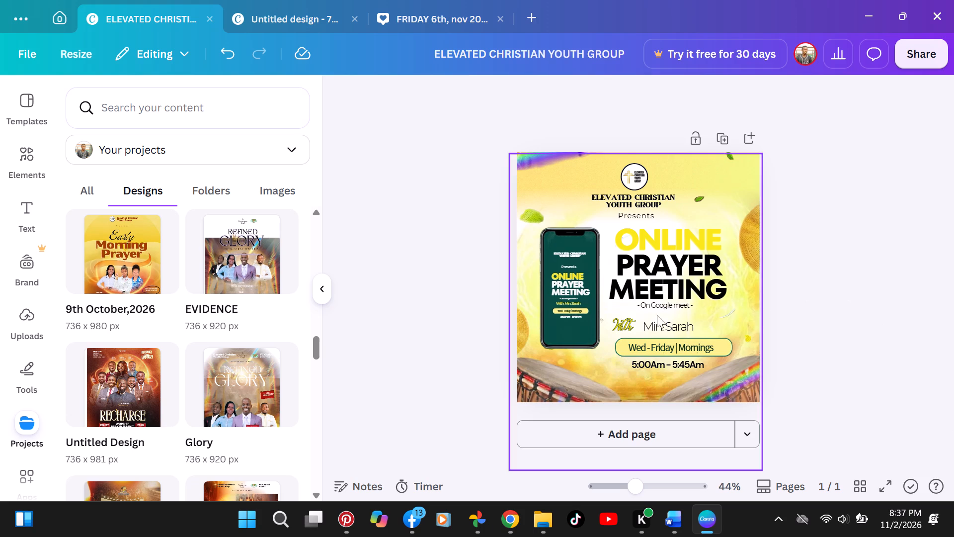
pyautogui.moveTo(624, 322); pyautogui.dragTo(628, 325)
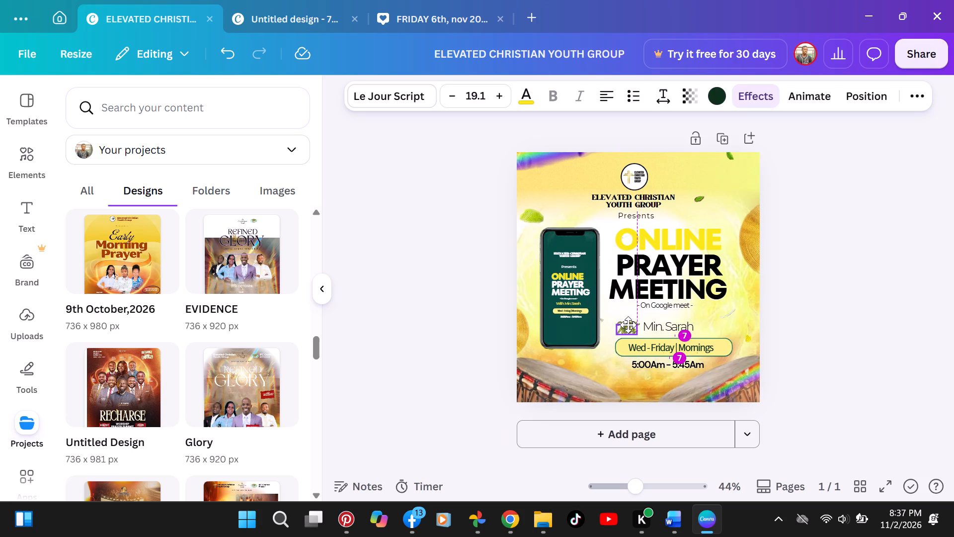
pyautogui.moveTo(628, 325); pyautogui.dragTo(630, 319)
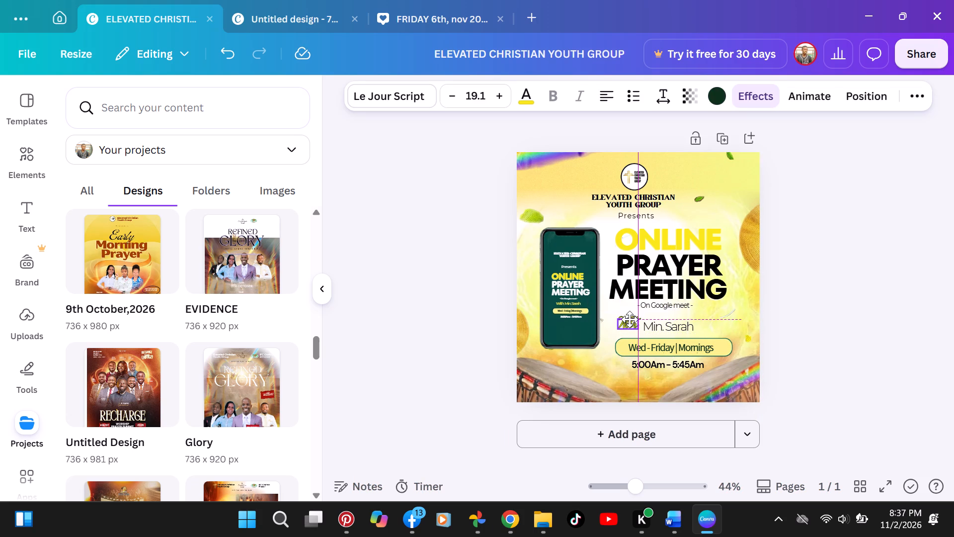
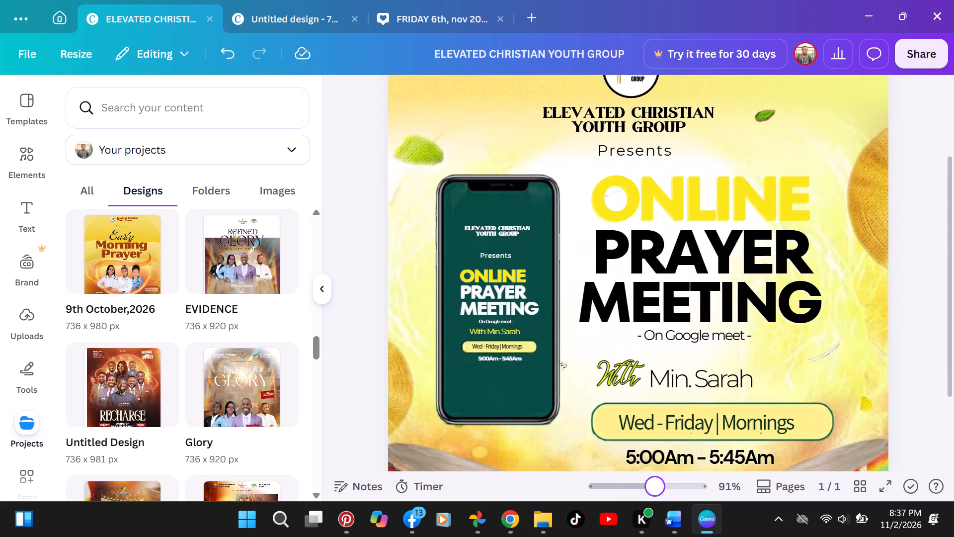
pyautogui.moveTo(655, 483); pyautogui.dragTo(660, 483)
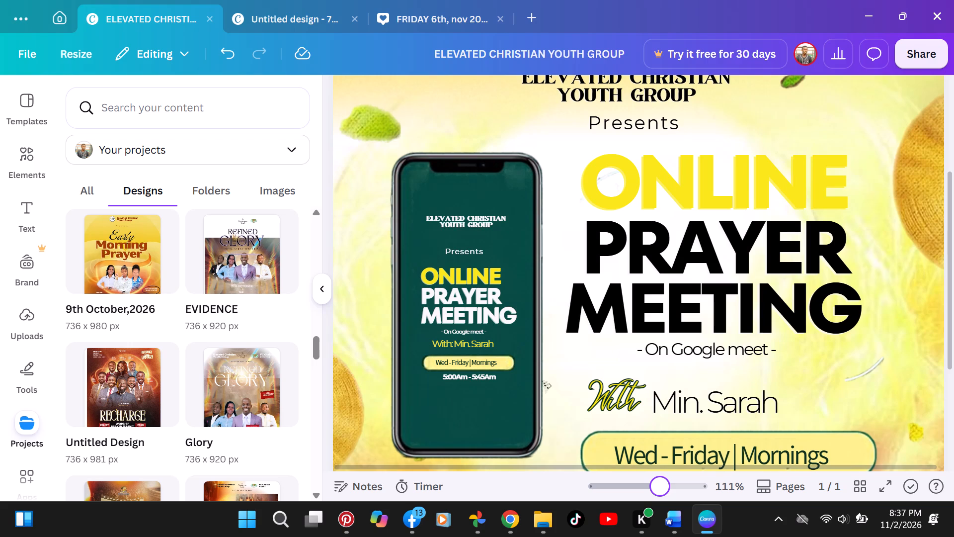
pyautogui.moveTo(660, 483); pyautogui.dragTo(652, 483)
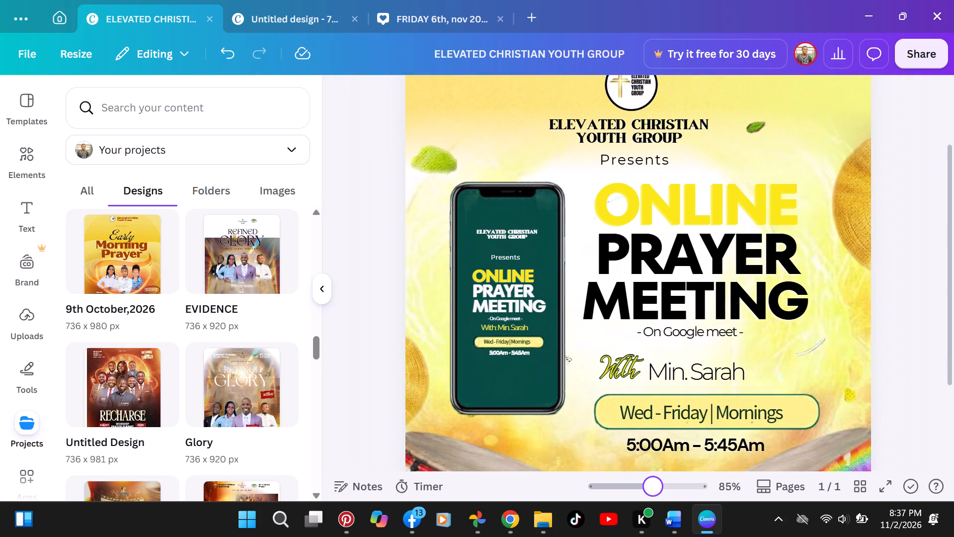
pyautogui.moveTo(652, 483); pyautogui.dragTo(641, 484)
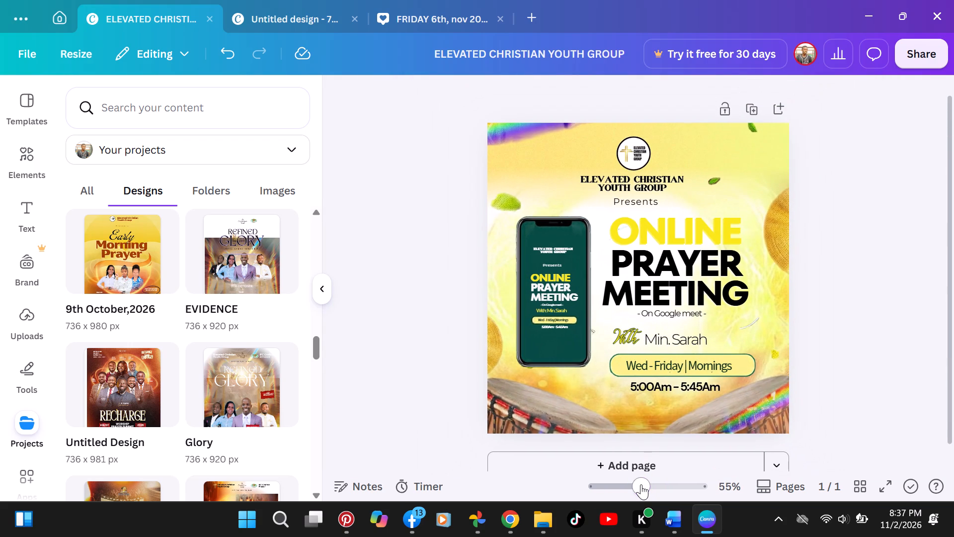
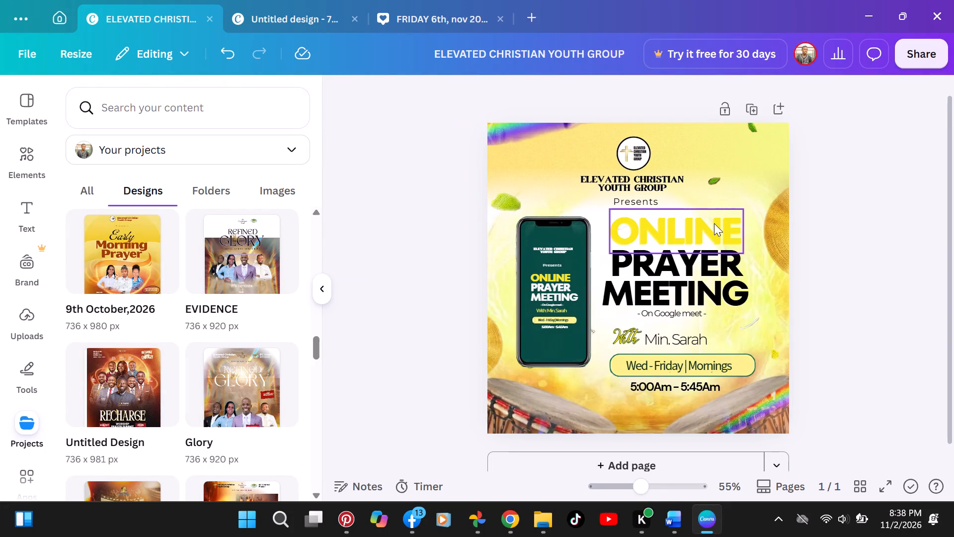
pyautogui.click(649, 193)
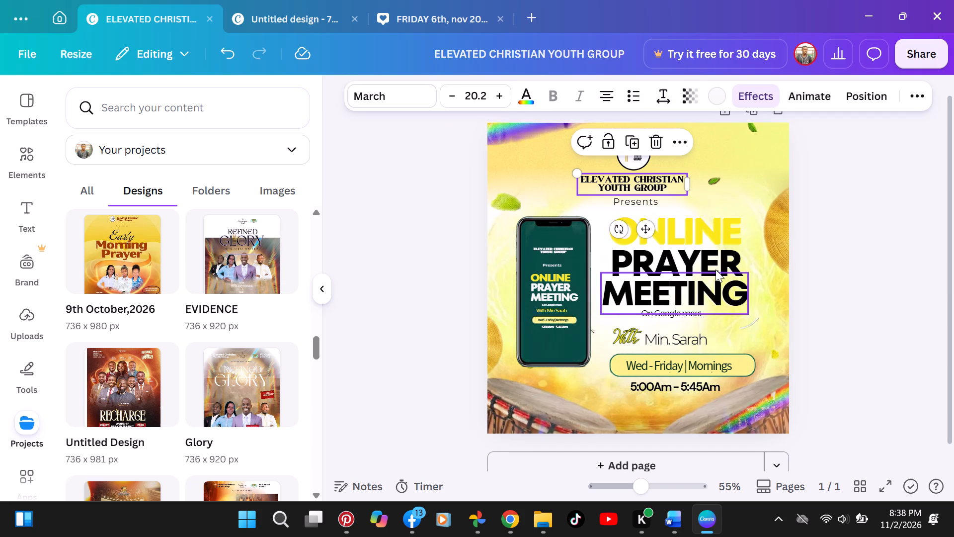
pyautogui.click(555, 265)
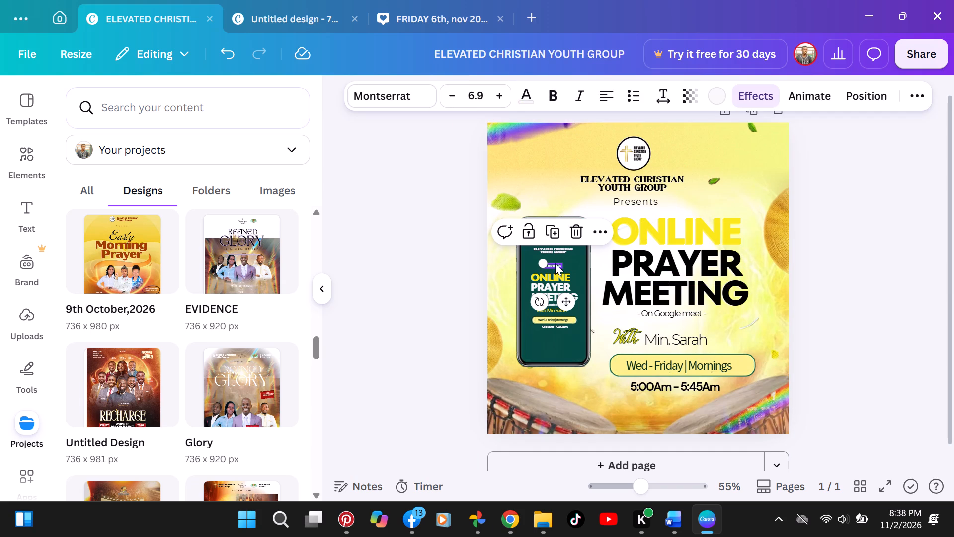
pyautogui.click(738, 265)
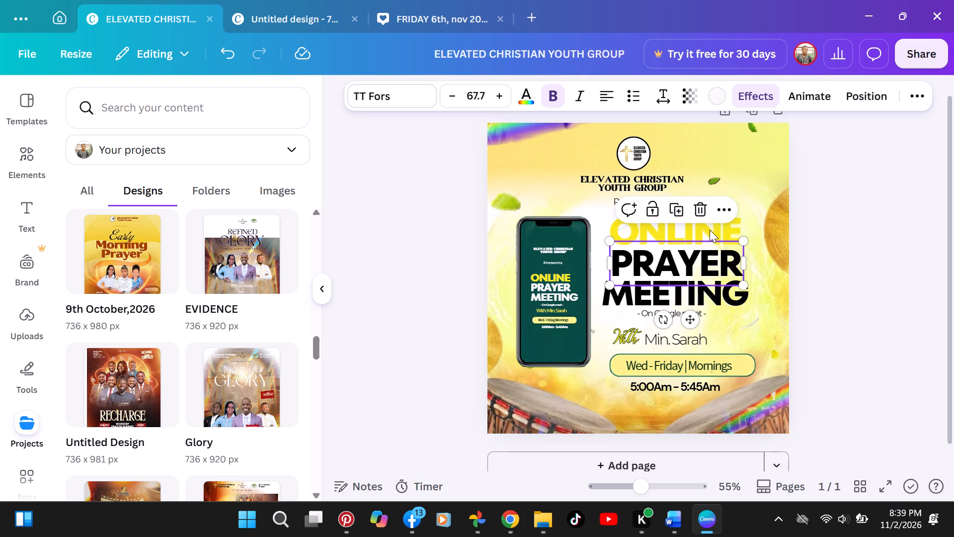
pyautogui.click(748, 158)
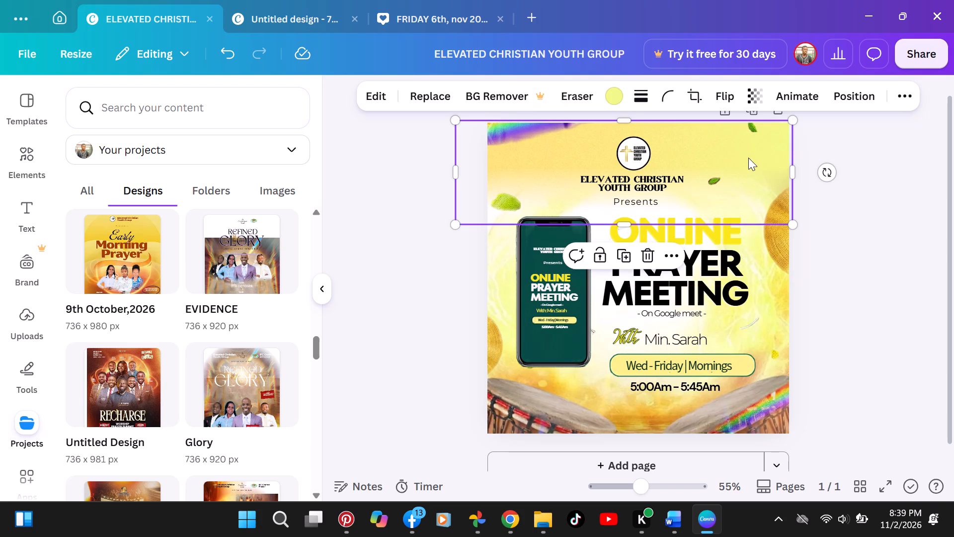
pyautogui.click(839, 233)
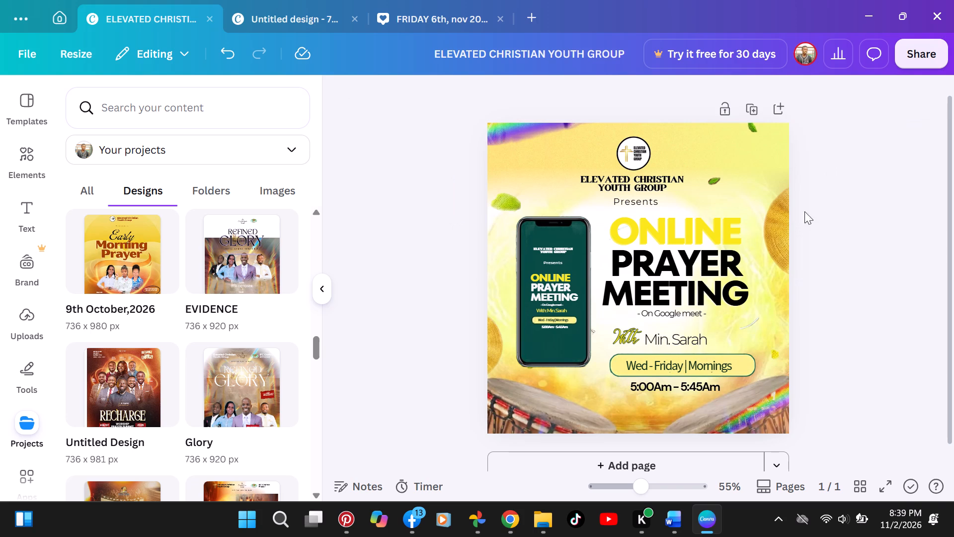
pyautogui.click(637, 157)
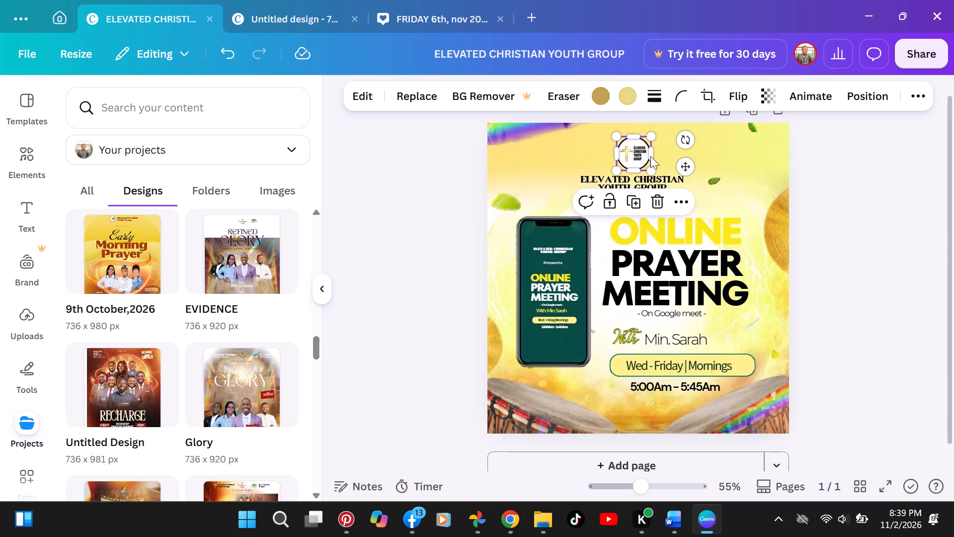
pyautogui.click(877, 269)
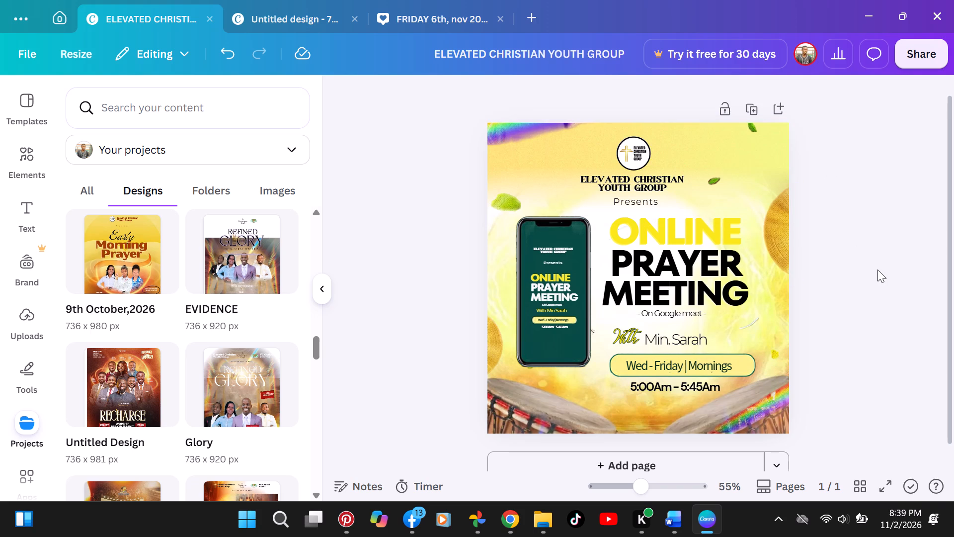
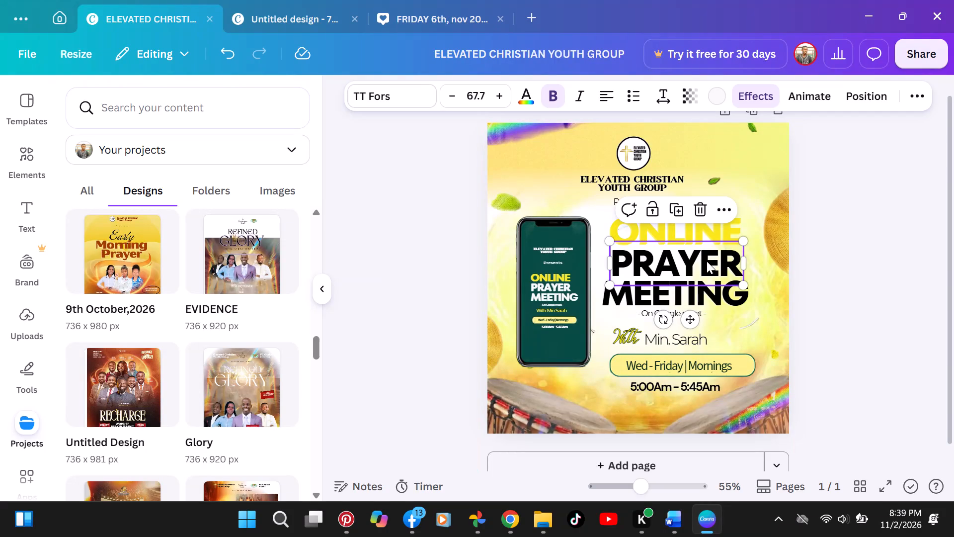
# Inspect the flyer's text elements one by one: the ONLINE PRAYER MEETING title, the group name and the phone mockup's text.
pyautogui.click(689, 225)
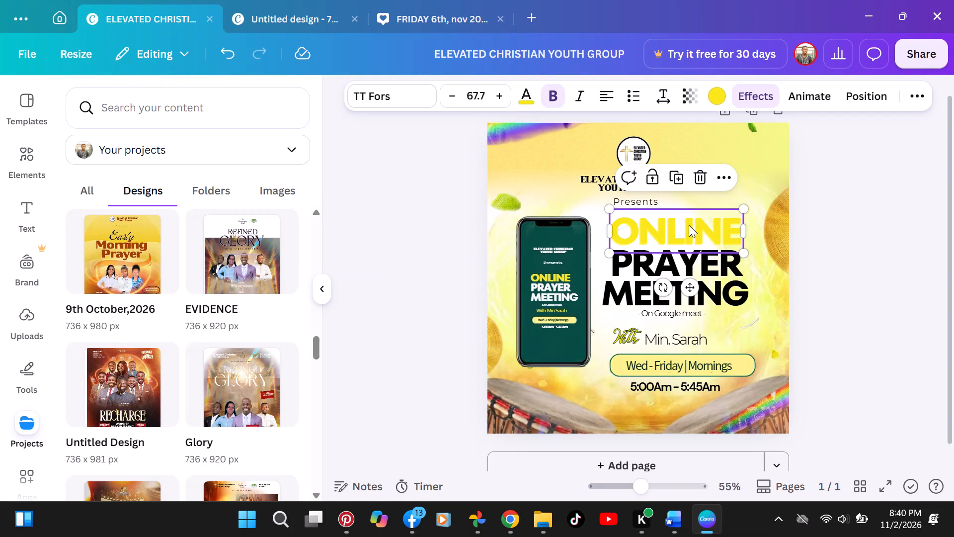
pyautogui.click(606, 183)
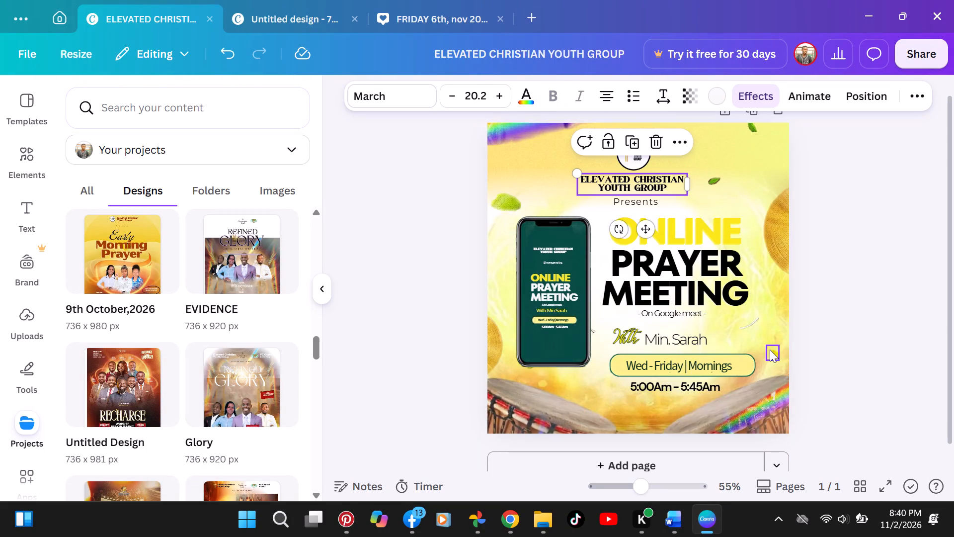
pyautogui.click(744, 232)
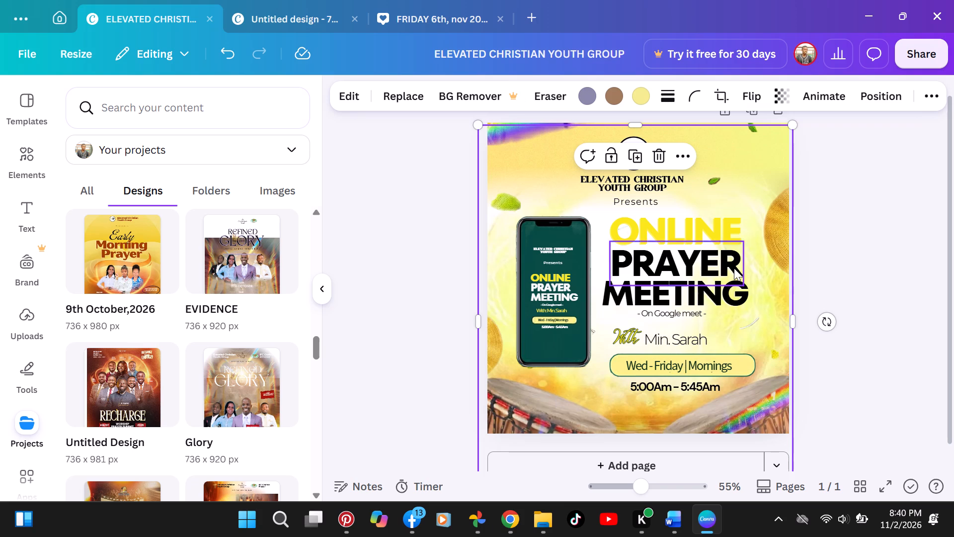
pyautogui.click(722, 288)
pyautogui.click(721, 273)
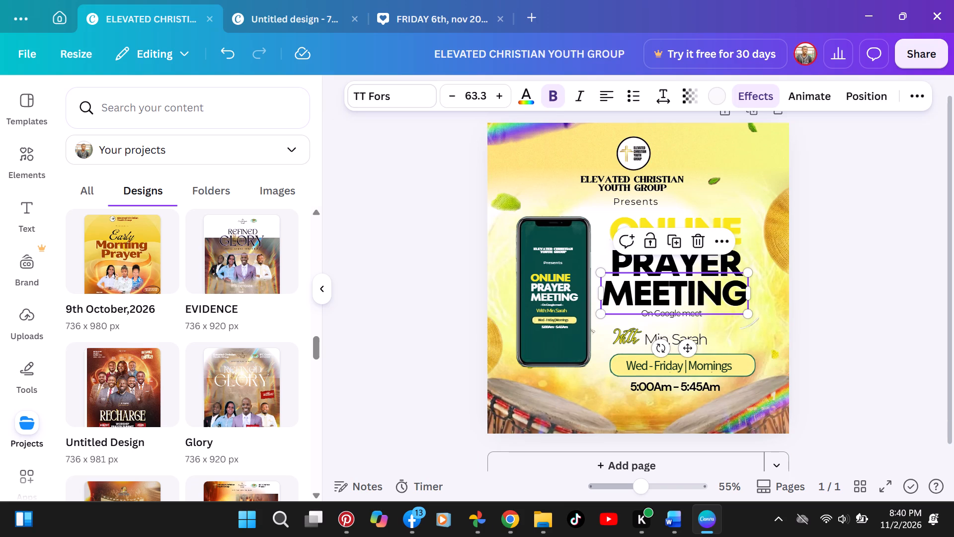
pyautogui.click(735, 263)
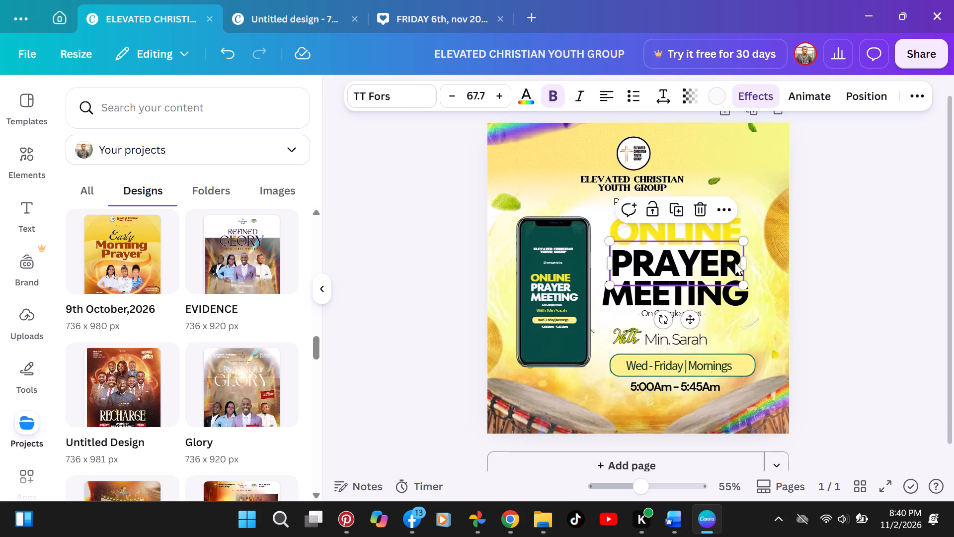
pyautogui.click(732, 283)
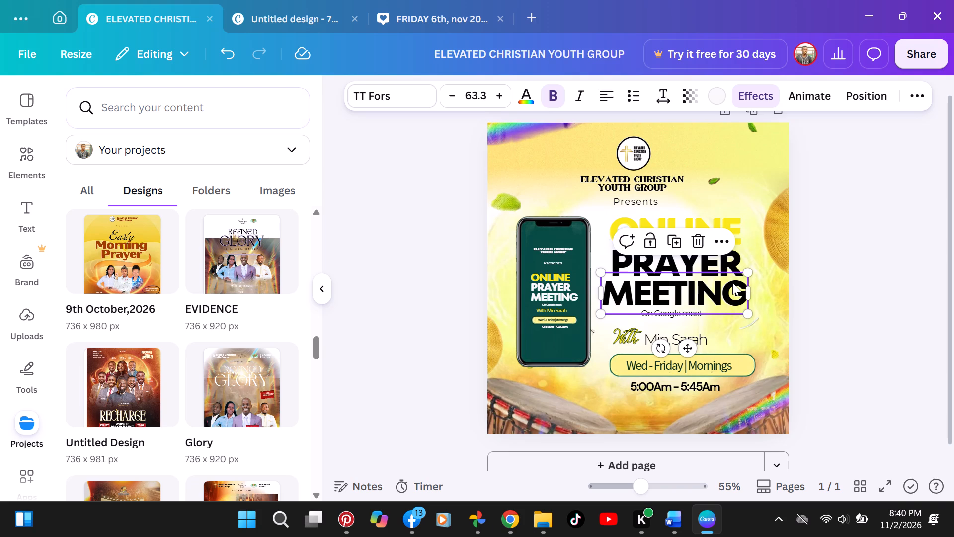
pyautogui.click(549, 279)
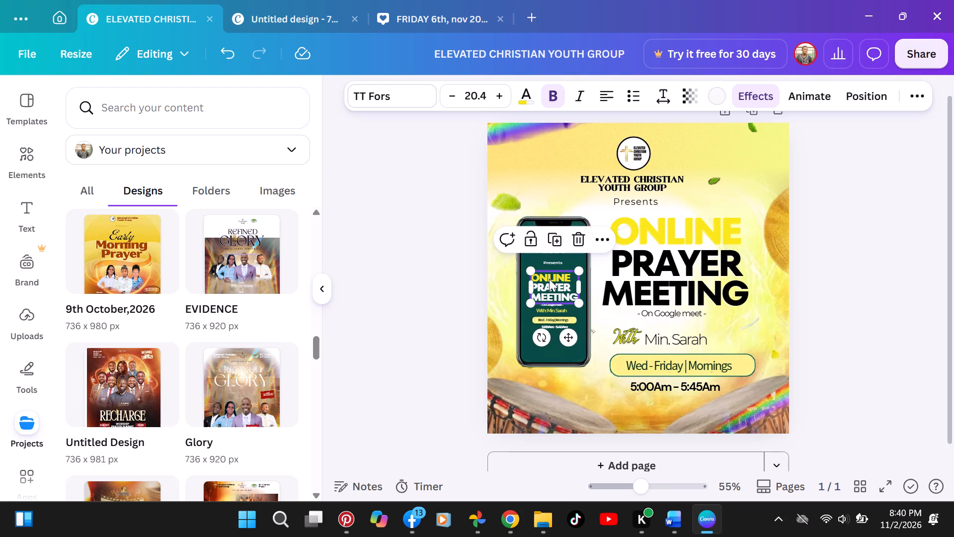
pyautogui.click(552, 311)
pyautogui.click(553, 323)
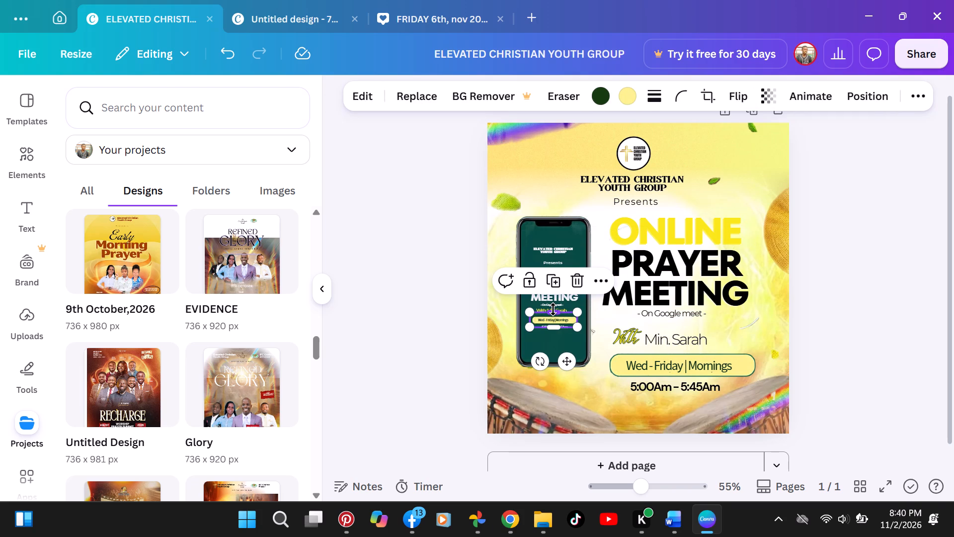
pyautogui.click(568, 249)
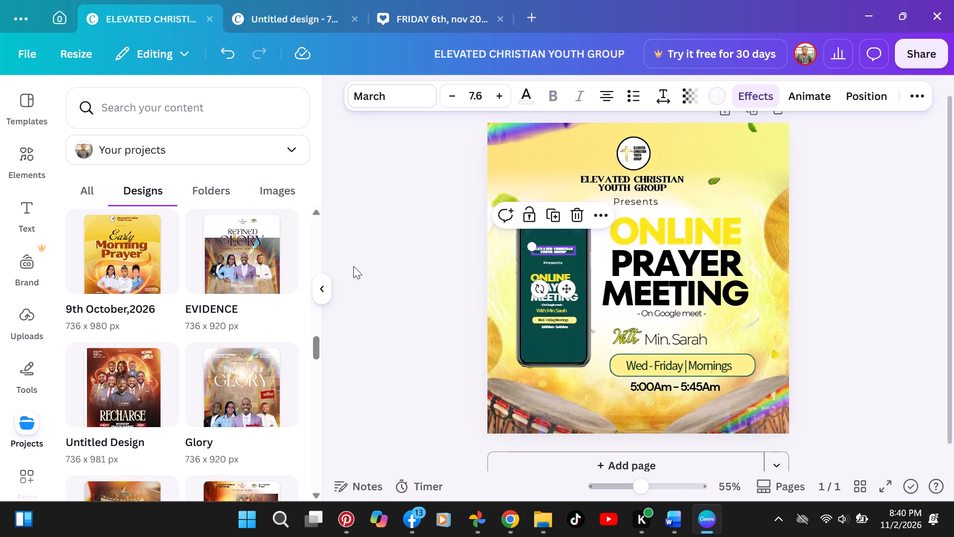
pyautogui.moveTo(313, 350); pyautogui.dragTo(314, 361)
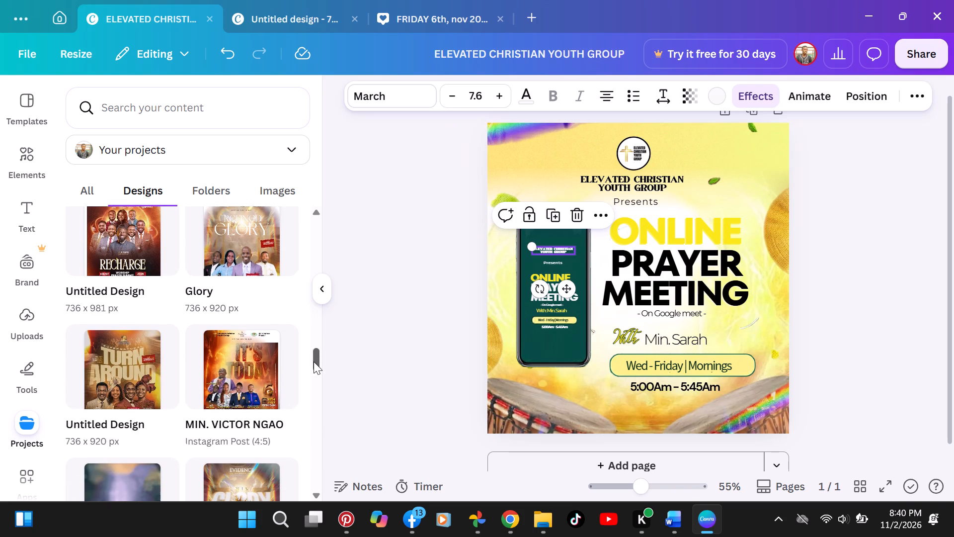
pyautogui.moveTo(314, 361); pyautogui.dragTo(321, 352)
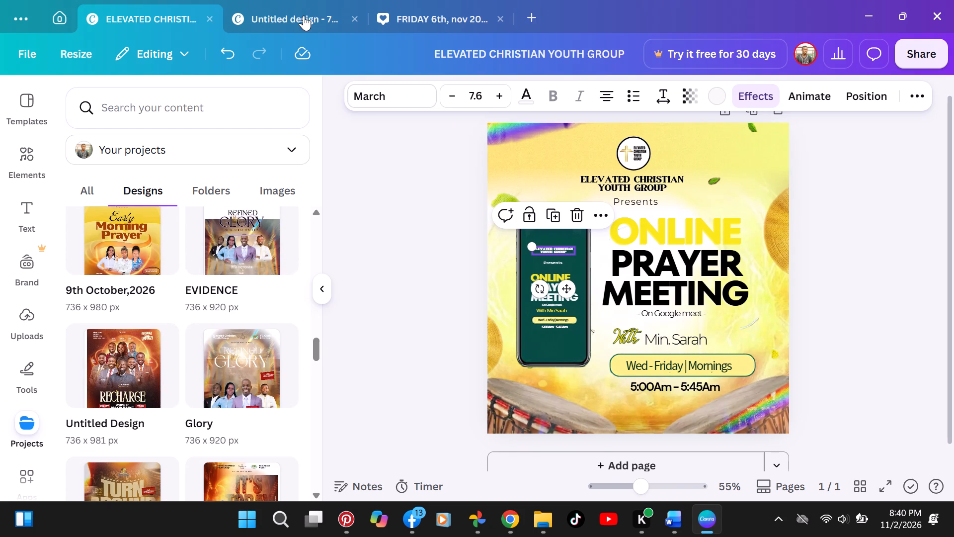
# Switch to the FRIDAY 6th, nov 2026 design and move the orange slice inward from the page's right edge.
pyautogui.click(304, 15)
pyautogui.click(410, 10)
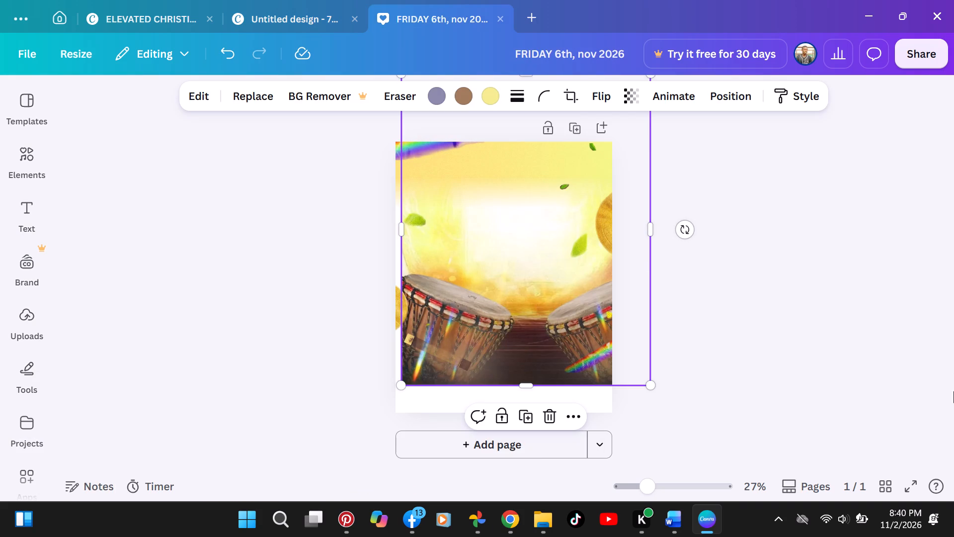
pyautogui.moveTo(601, 232); pyautogui.dragTo(568, 242)
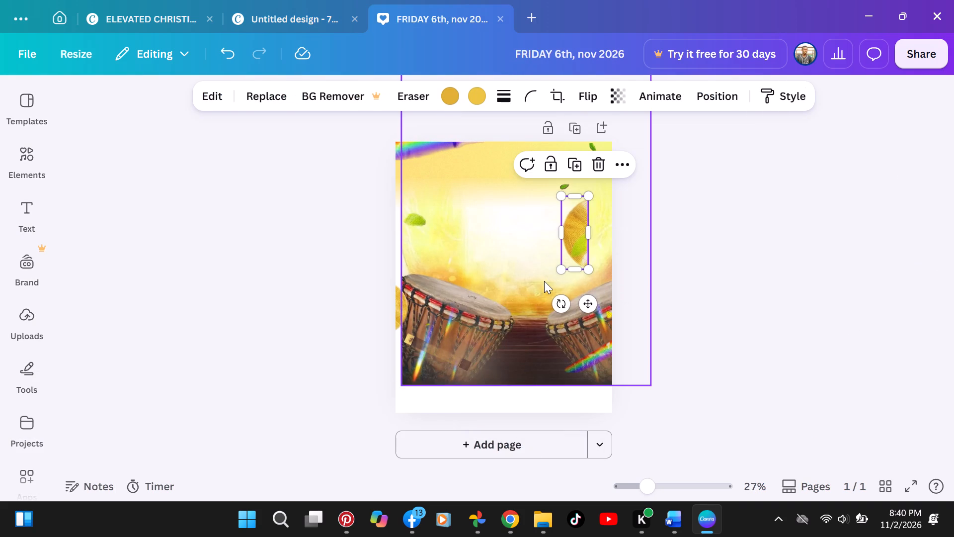
# Reposition the yellow drum background image down and to the left so that it covers the whole page.
pyautogui.click(545, 280)
pyautogui.moveTo(545, 280); pyautogui.dragTo(526, 298)
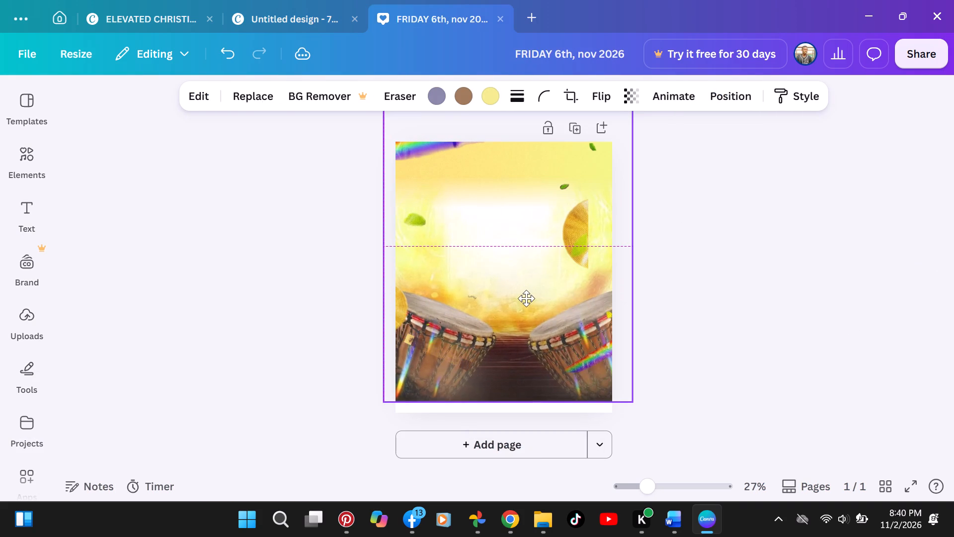
pyautogui.moveTo(526, 298); pyautogui.dragTo(523, 317)
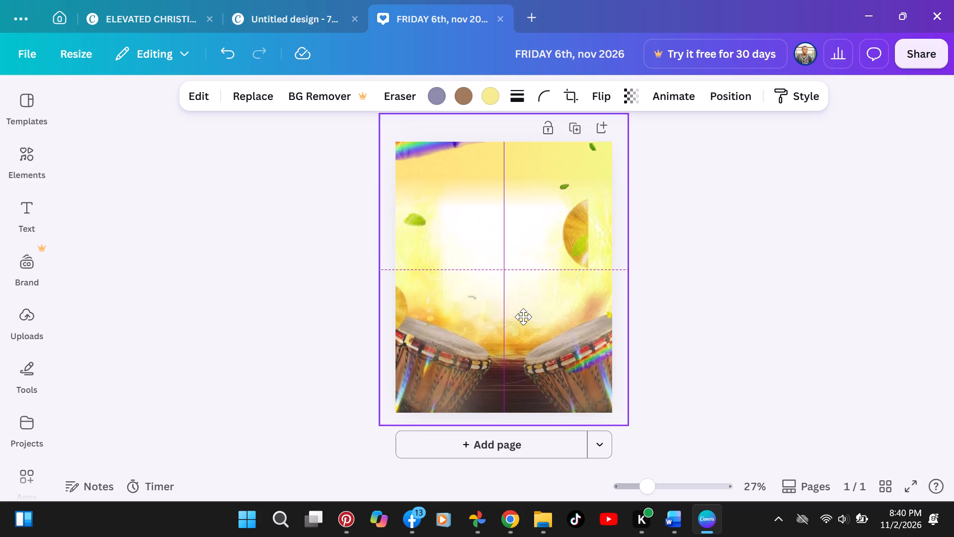
pyautogui.moveTo(523, 317); pyautogui.dragTo(504, 308)
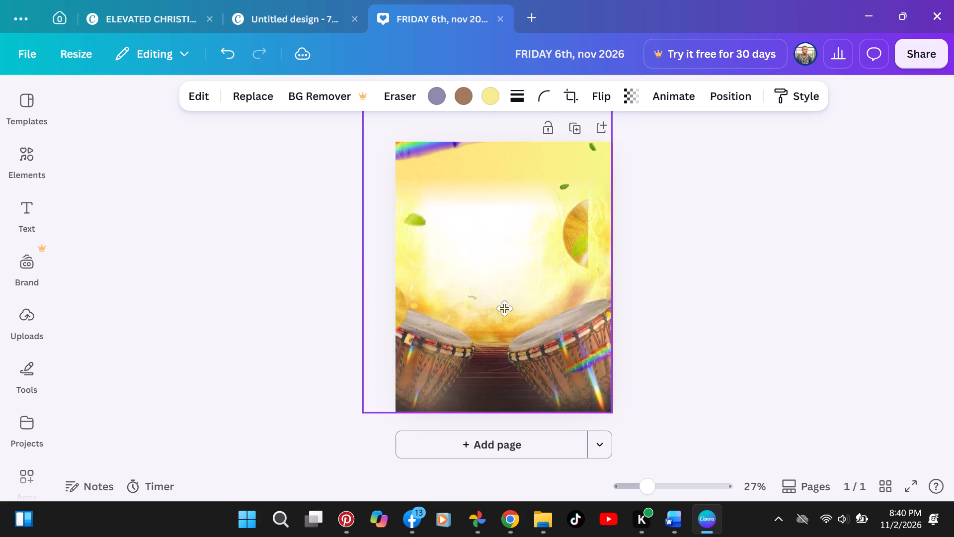
pyautogui.moveTo(504, 308); pyautogui.dragTo(508, 313)
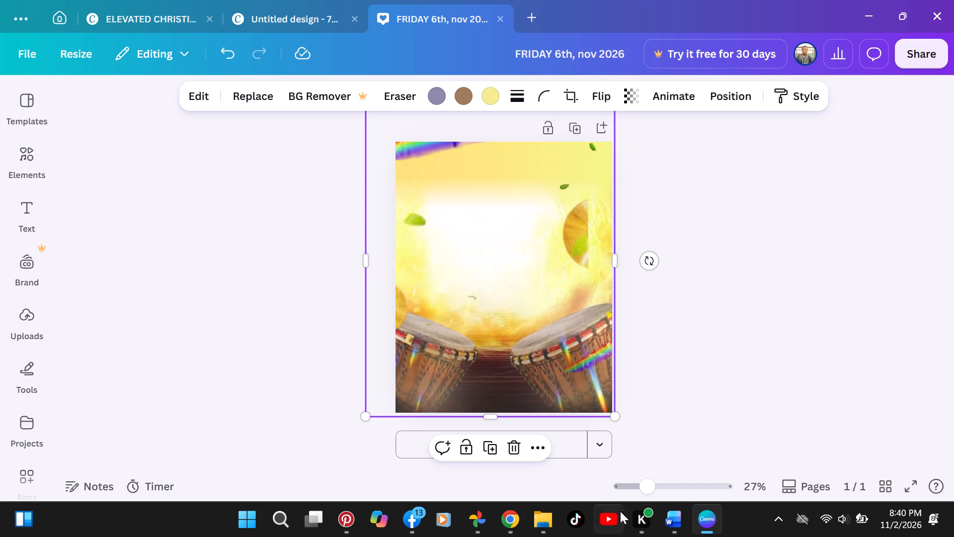
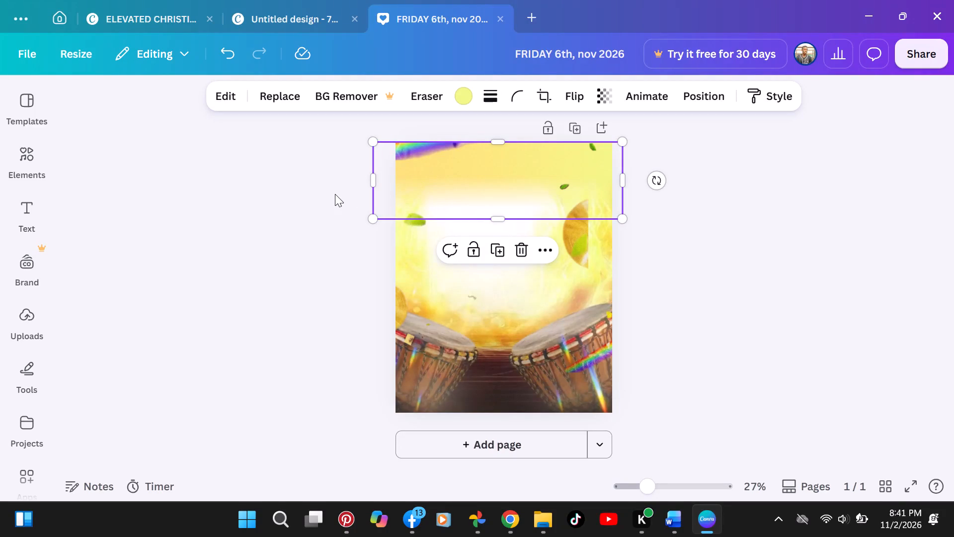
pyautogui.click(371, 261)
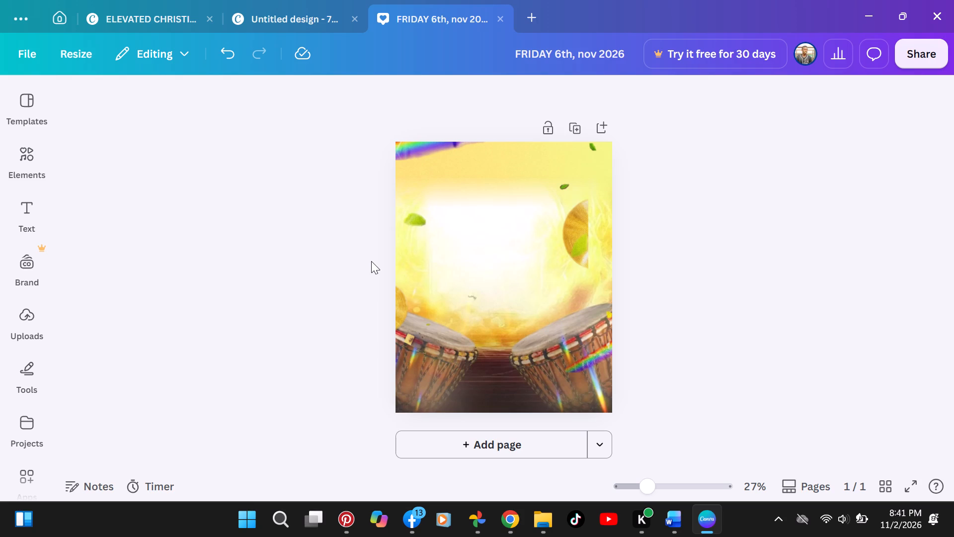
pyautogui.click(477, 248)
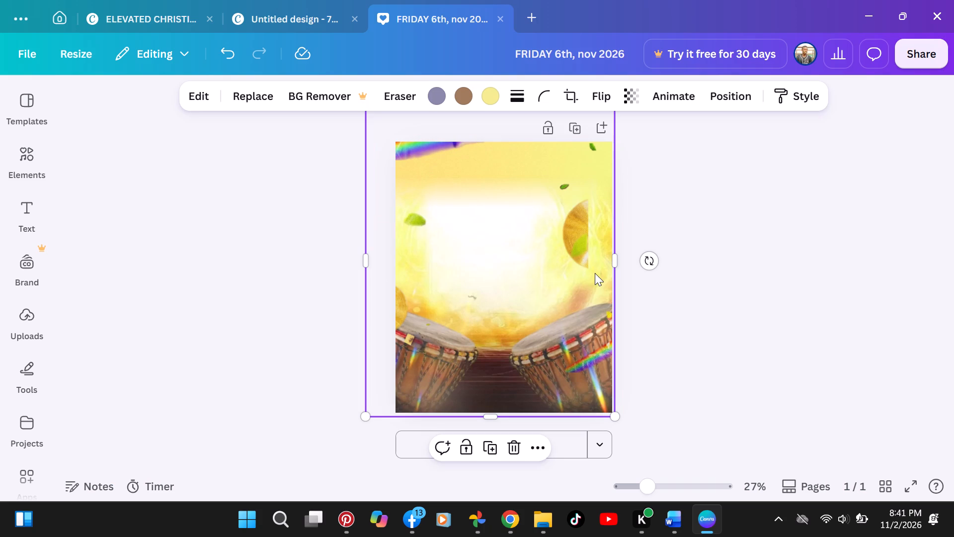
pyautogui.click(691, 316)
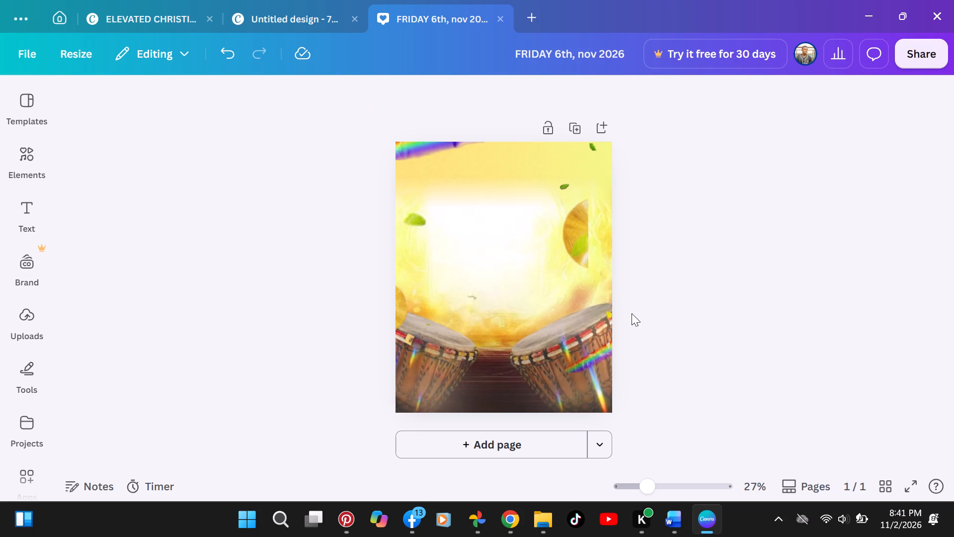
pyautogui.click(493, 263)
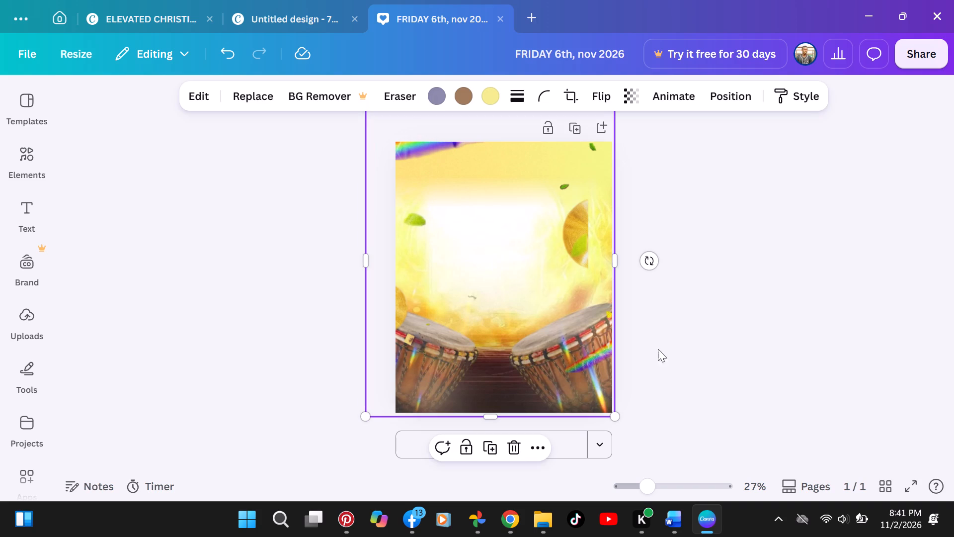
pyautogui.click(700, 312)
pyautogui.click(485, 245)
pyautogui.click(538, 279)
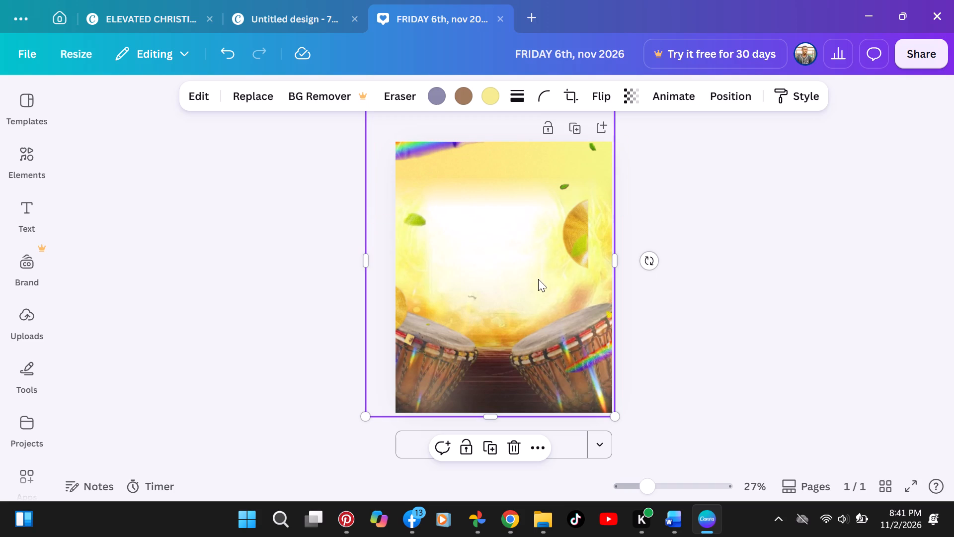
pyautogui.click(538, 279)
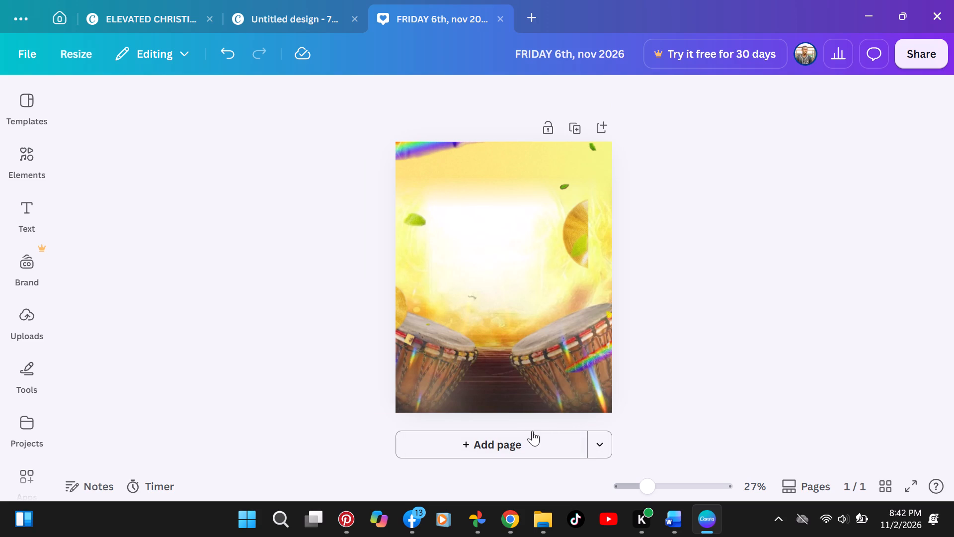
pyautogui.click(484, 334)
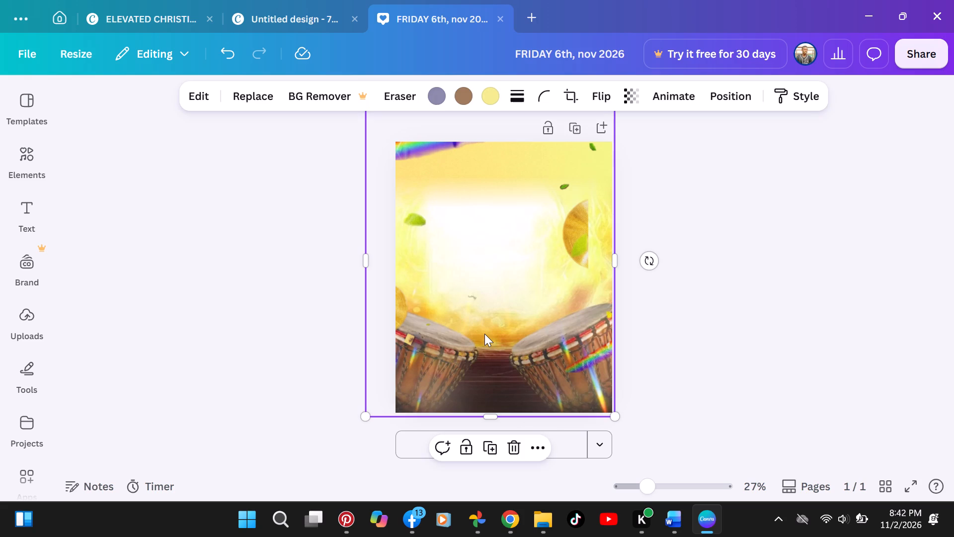